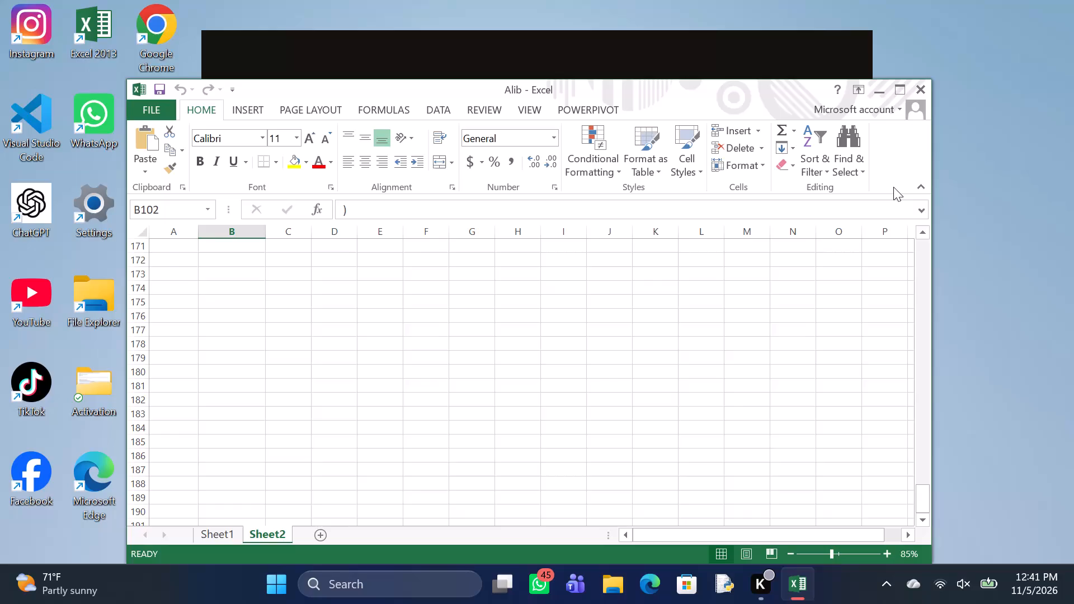
# Maximize the workbook window and clear the "Laptop Profit Rank" label in A102 and the stray entry in B102 on Sheet2.
pyautogui.doubleClick(776, 84)
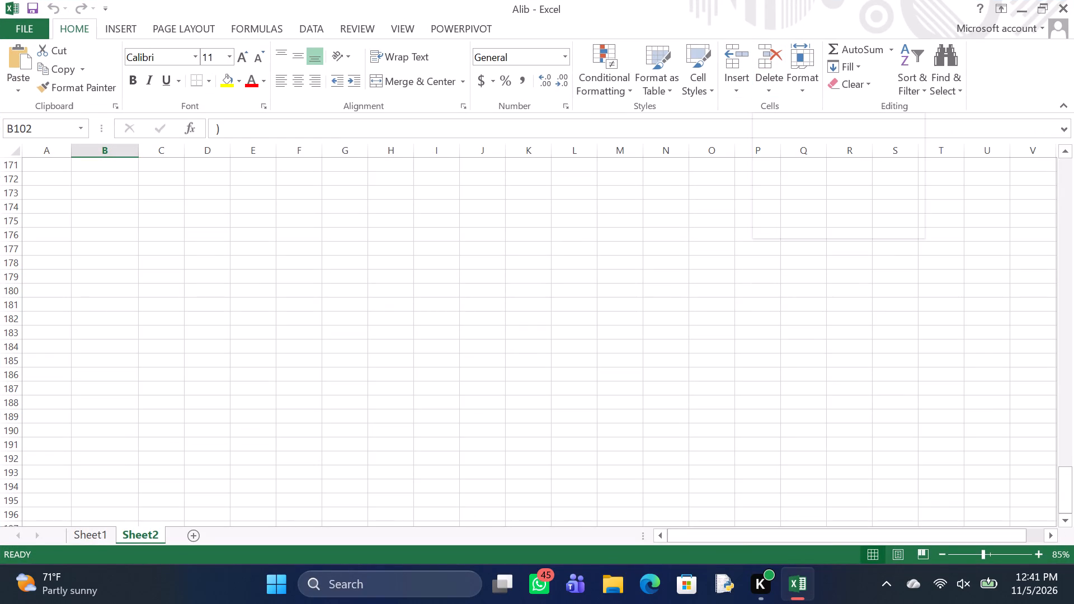
pyautogui.scroll(5, 143, 397)
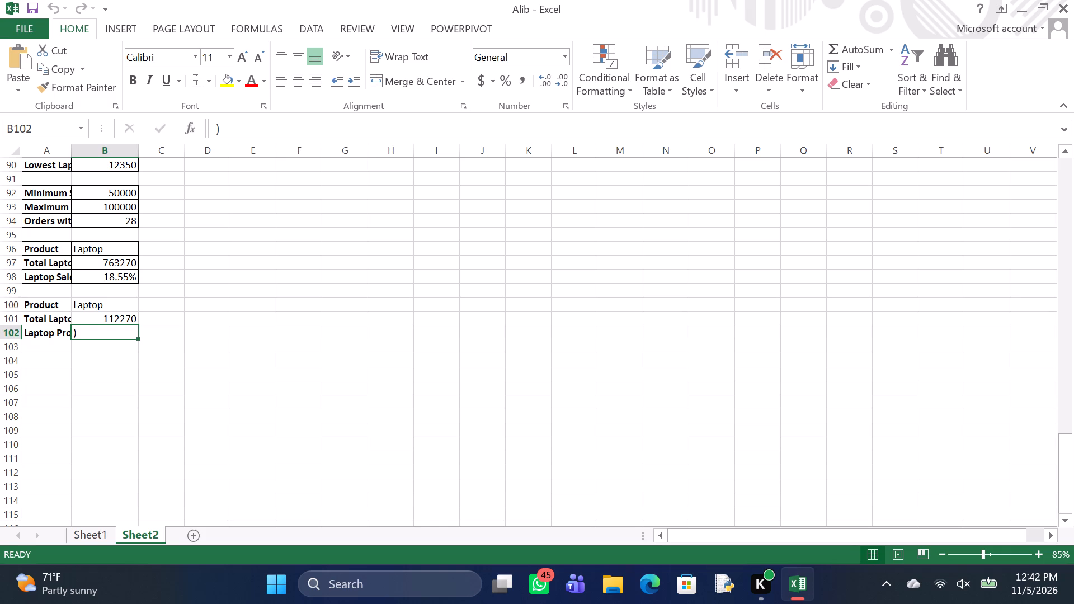
pyautogui.click(65, 333)
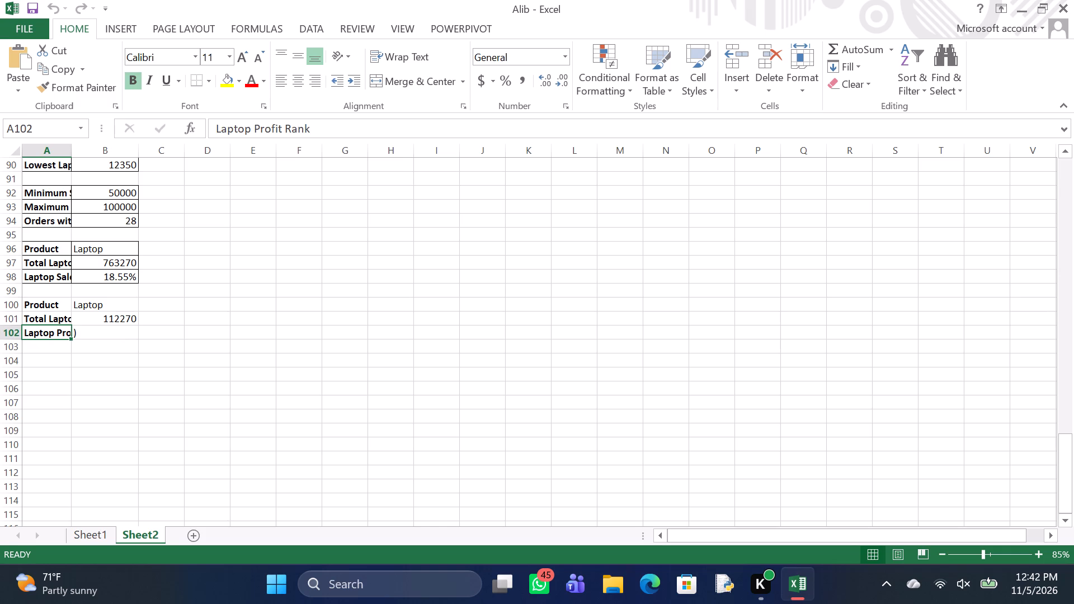
pyautogui.press('Delete')
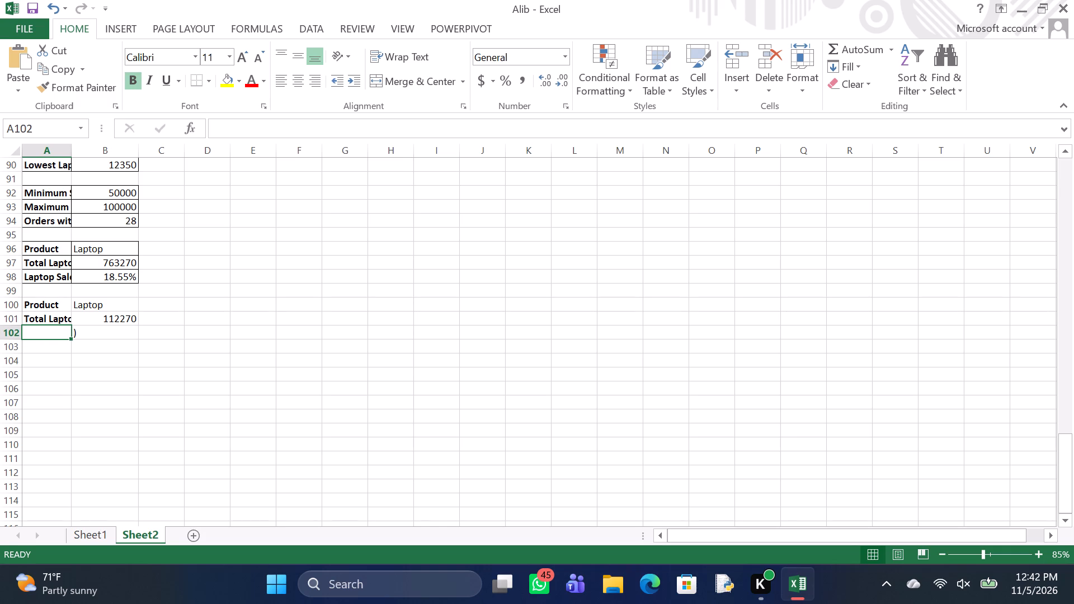
pyautogui.click(79, 329)
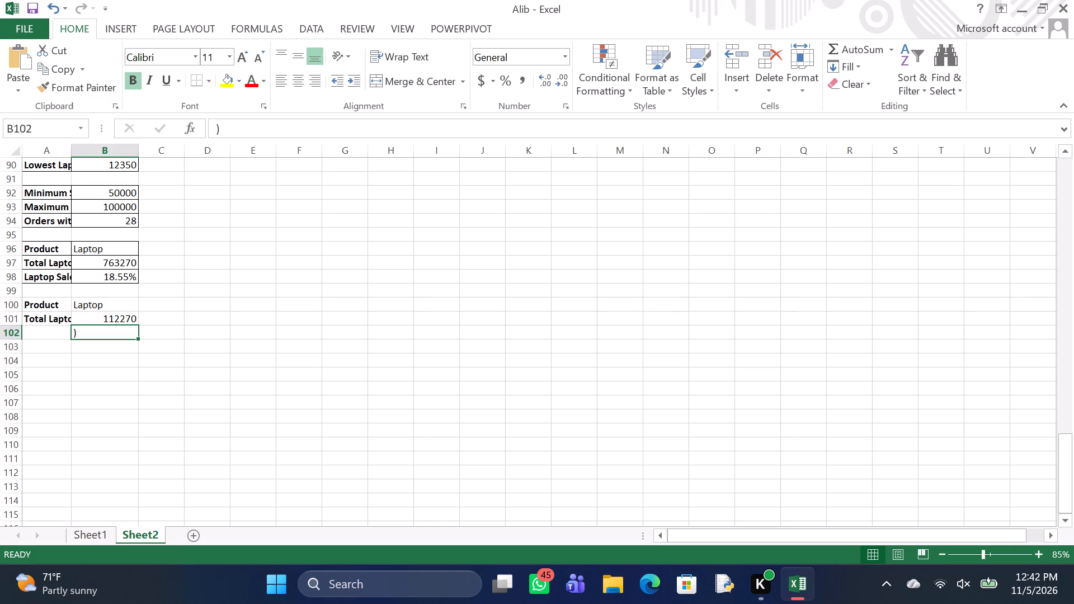
pyautogui.press('Delete')
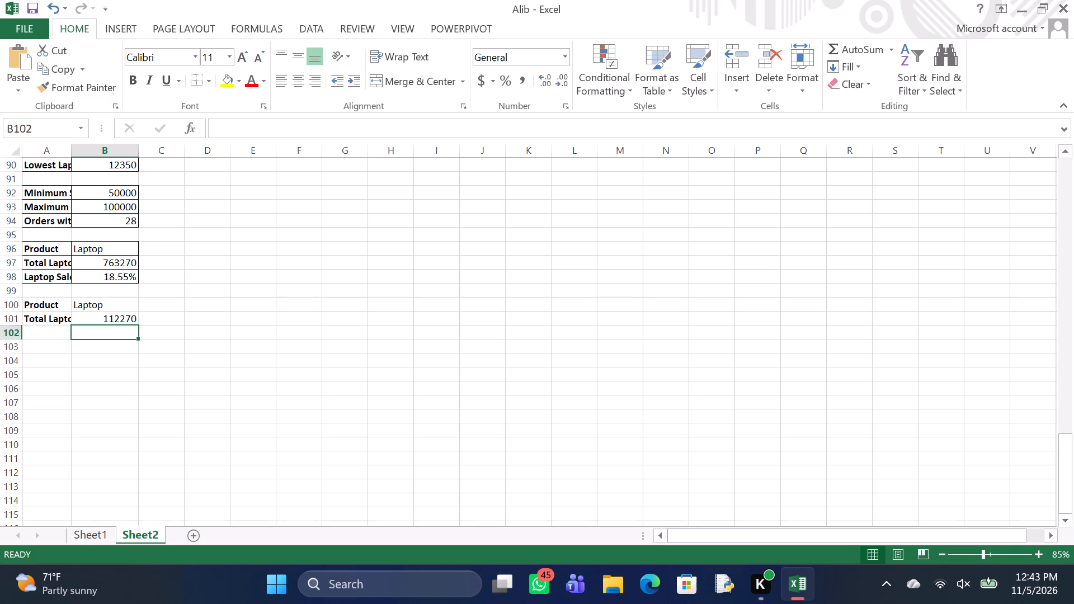
# Create a PivotTable on a new worksheet from the Sheet1 data range A1:AM67.
pyautogui.click(73, 534)
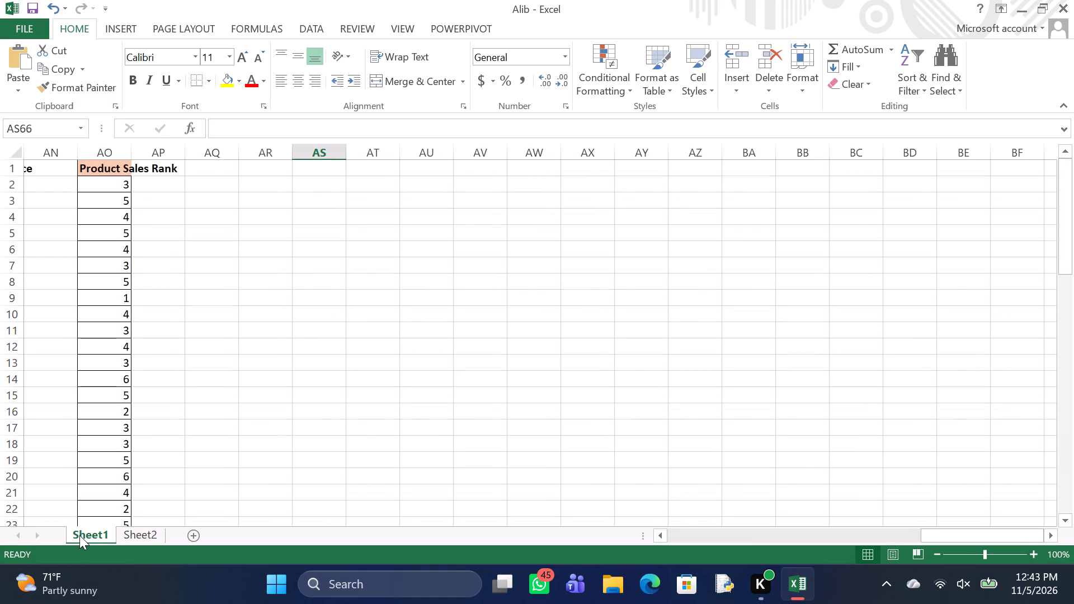
pyautogui.scroll(6, 250, 401)
pyautogui.hscroll(9, 180, 345)
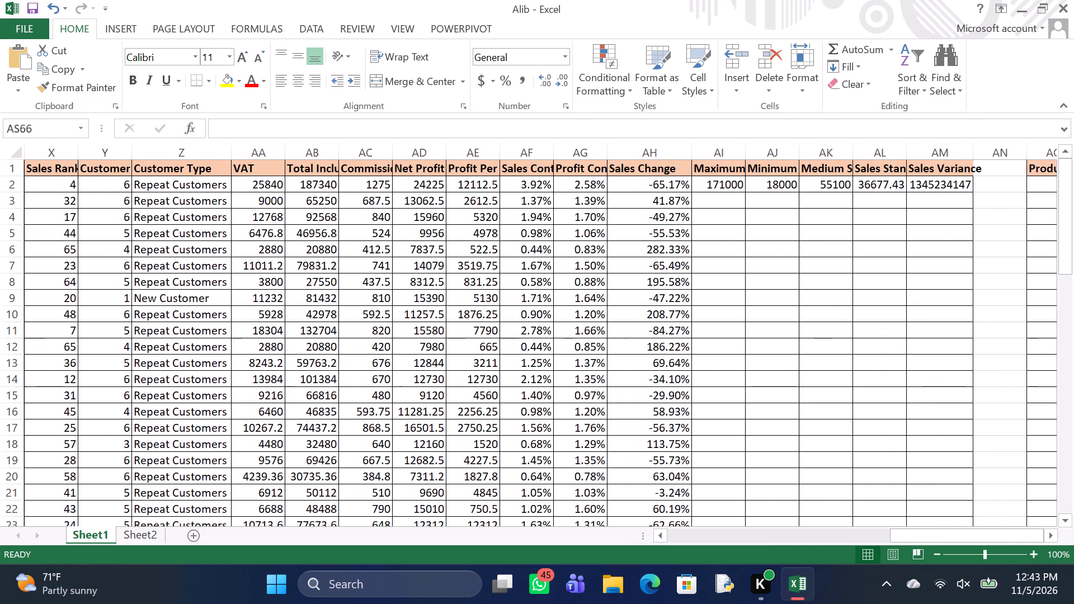
pyautogui.click(188, 345)
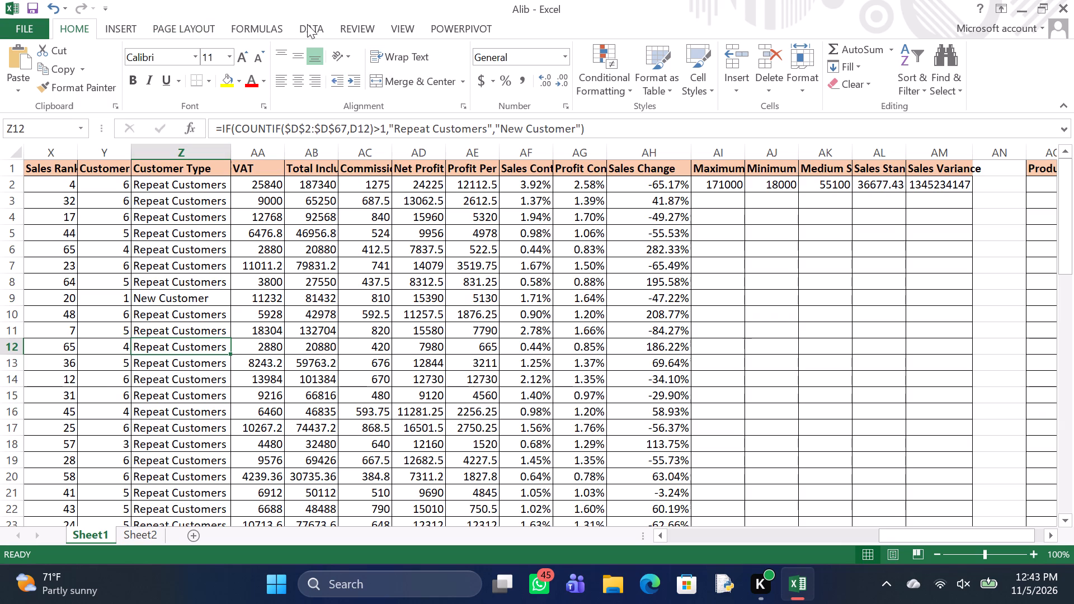
pyautogui.click(117, 25)
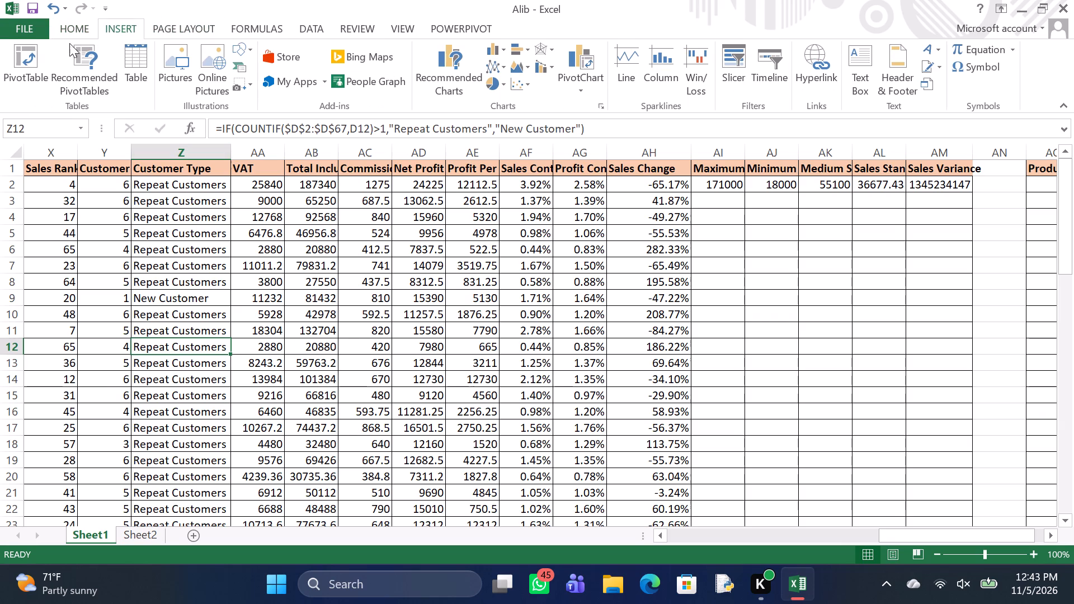
pyautogui.click(47, 56)
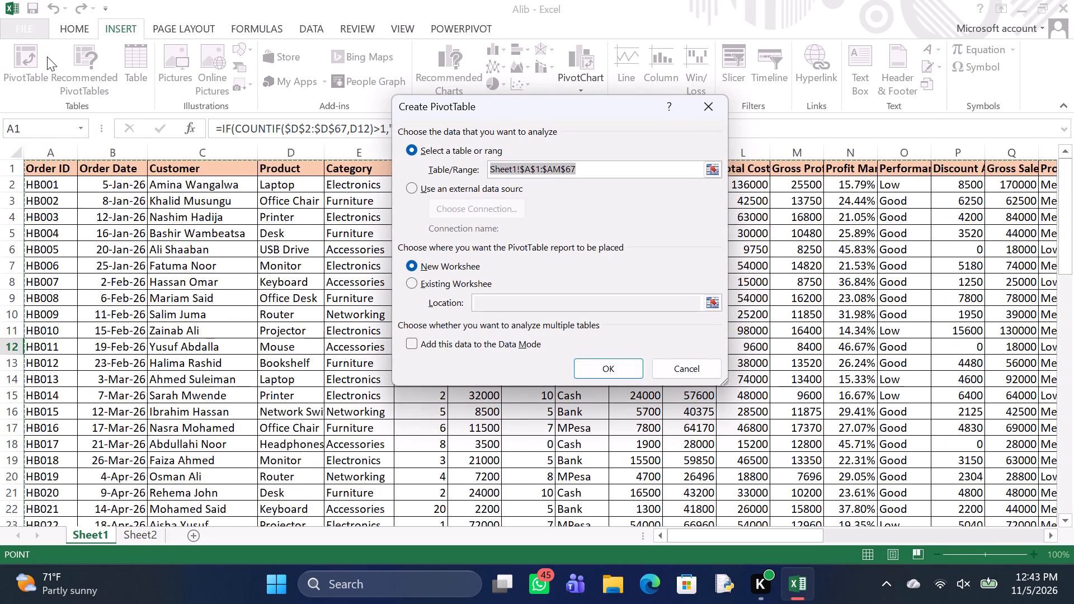
pyautogui.click(583, 362)
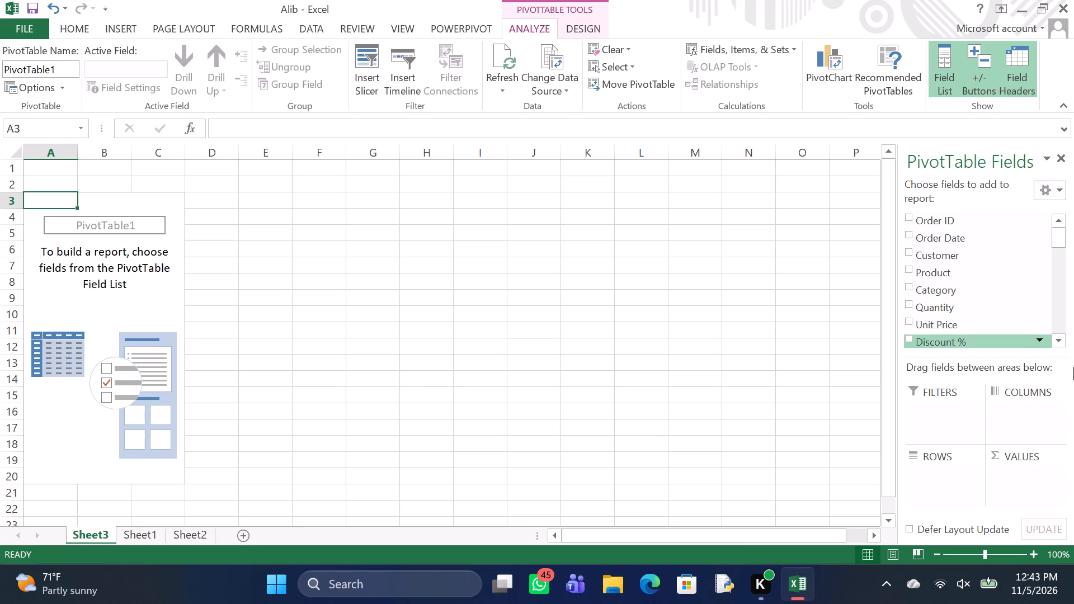
# Add the Product field to the PivotTable as row labels.
pyautogui.click(927, 279)
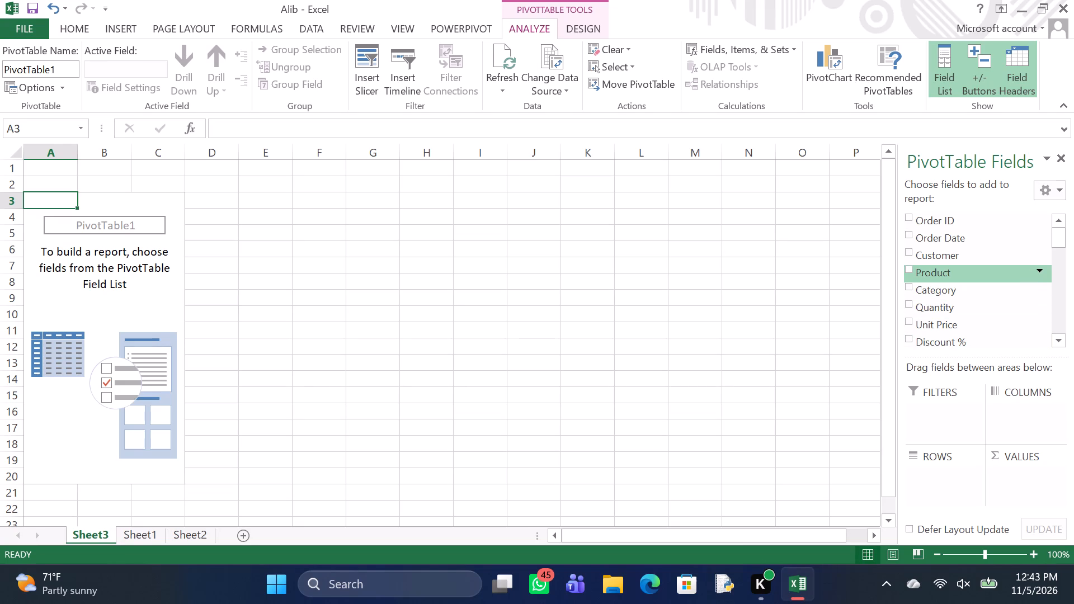
pyautogui.rightClick(927, 279)
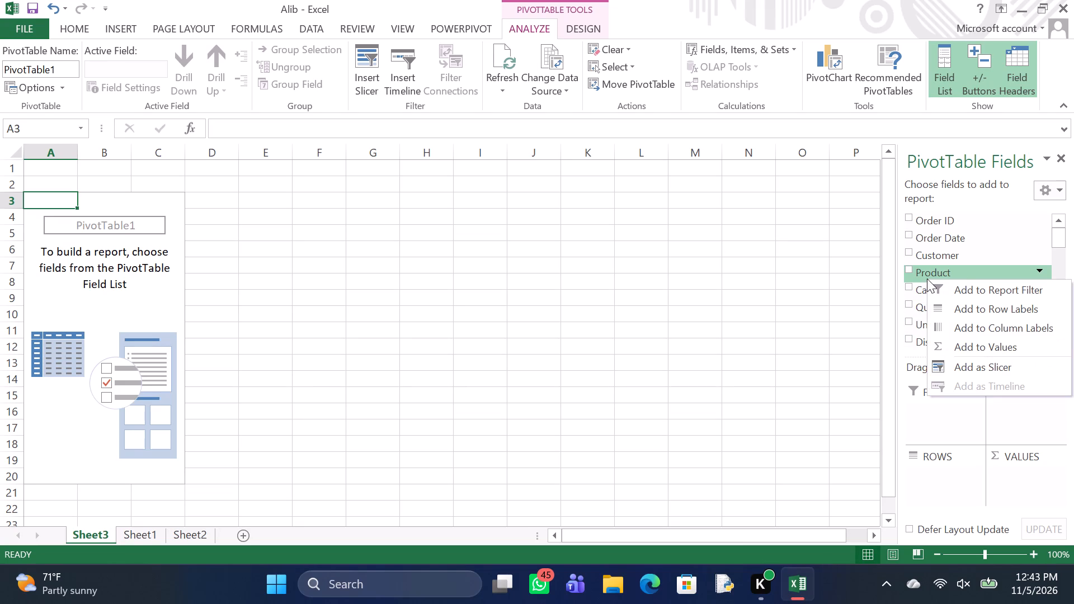
pyautogui.click(977, 305)
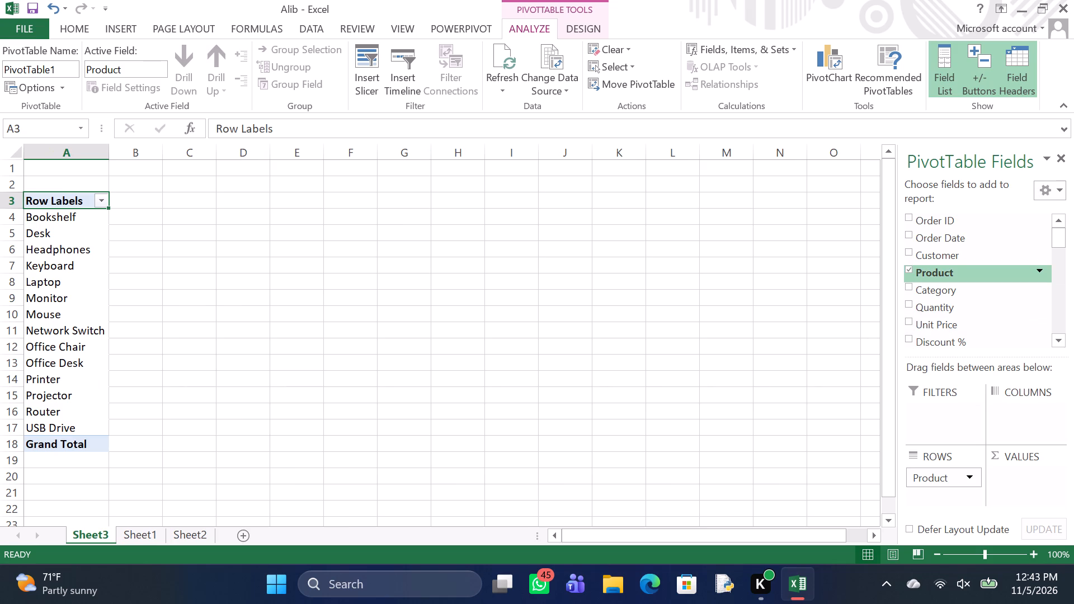
# Look through the whole PivotTable field list for a suitable field to summarize by product.
pyautogui.scroll(-2, 962, 289)
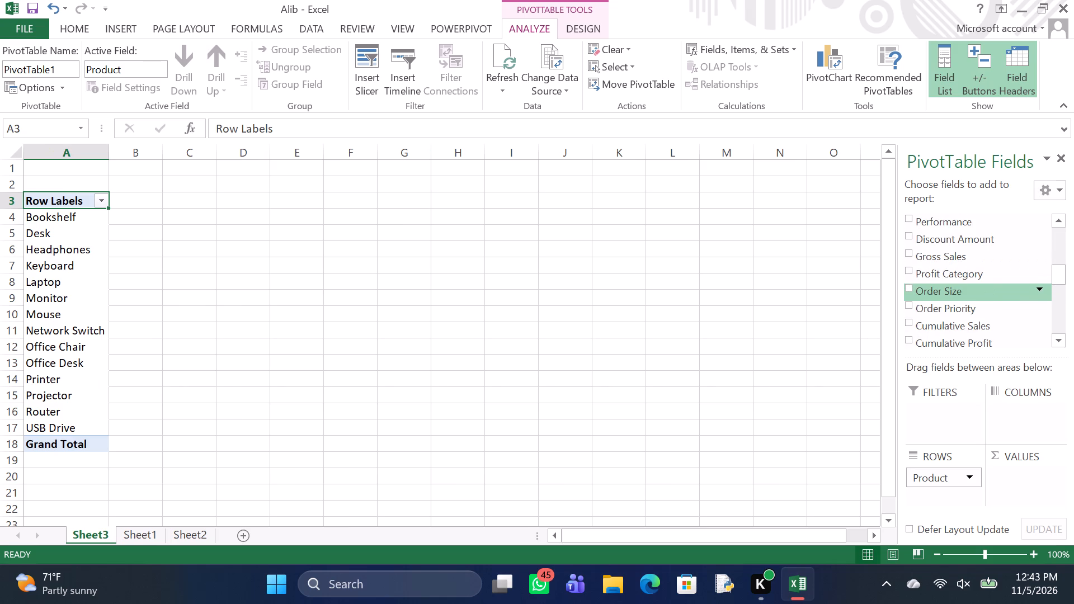
pyautogui.scroll(-1, 962, 289)
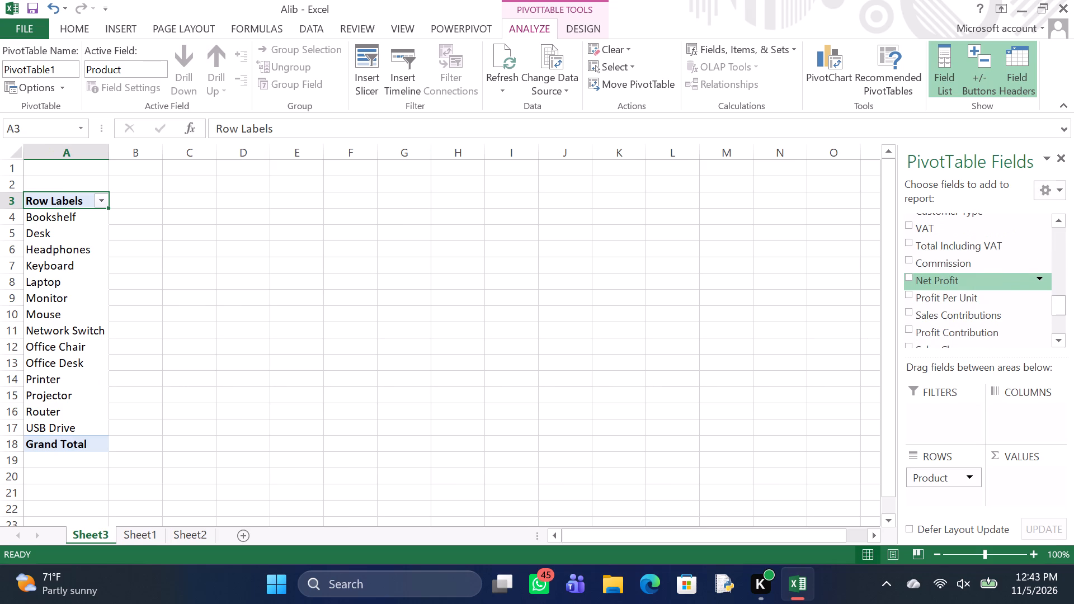
pyautogui.scroll(2, 962, 289)
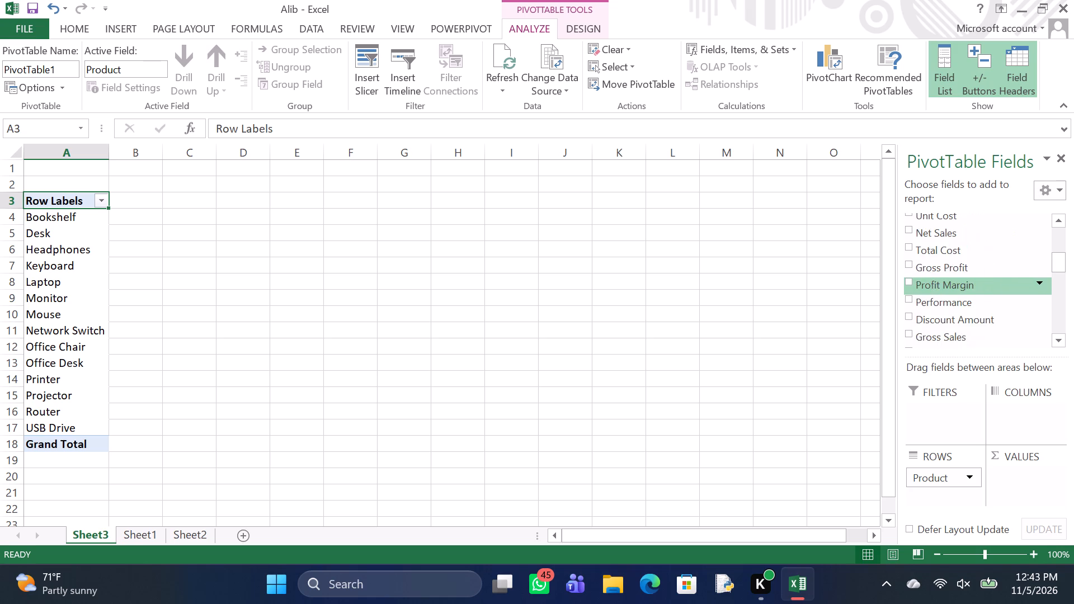
pyautogui.scroll(4, 962, 289)
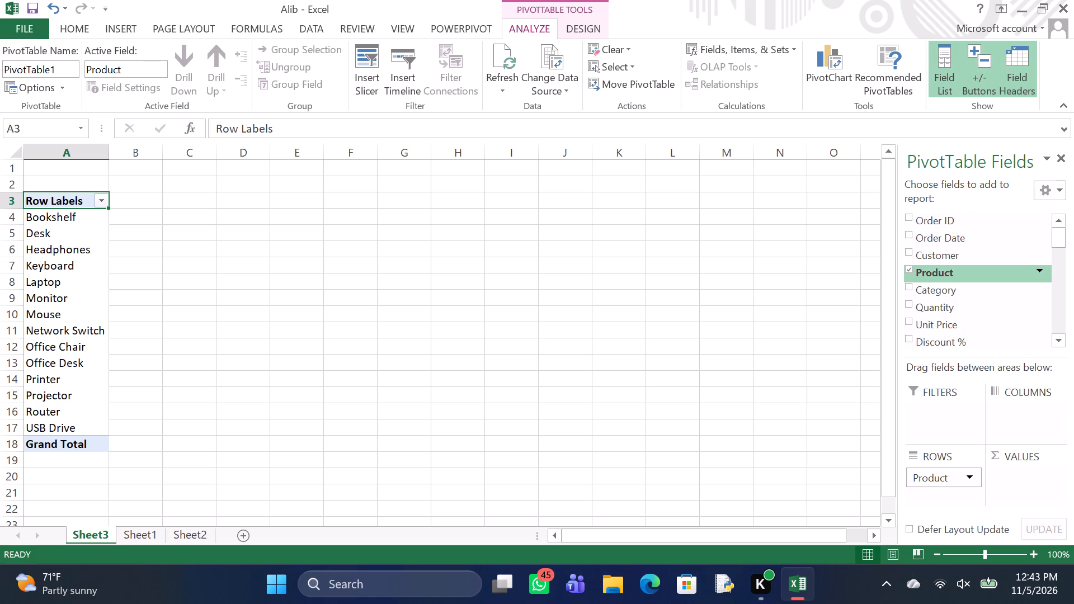
pyautogui.press('Down')
pyautogui.press('Down')
pyautogui.press('Down')
pyautogui.press('Down')
pyautogui.press('Down')
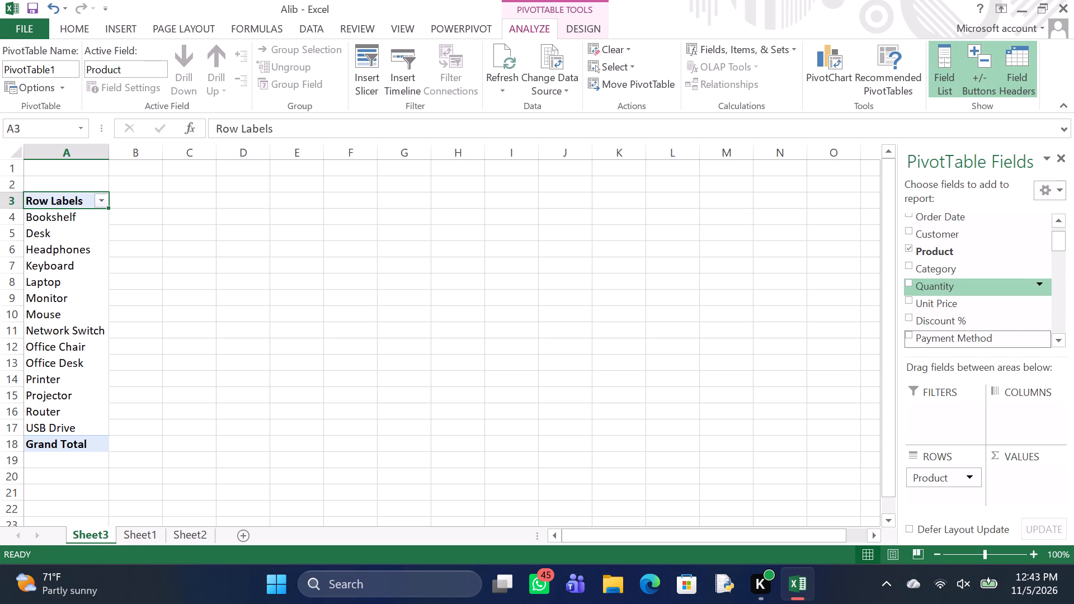
pyautogui.press('Down')
pyautogui.press('Down')
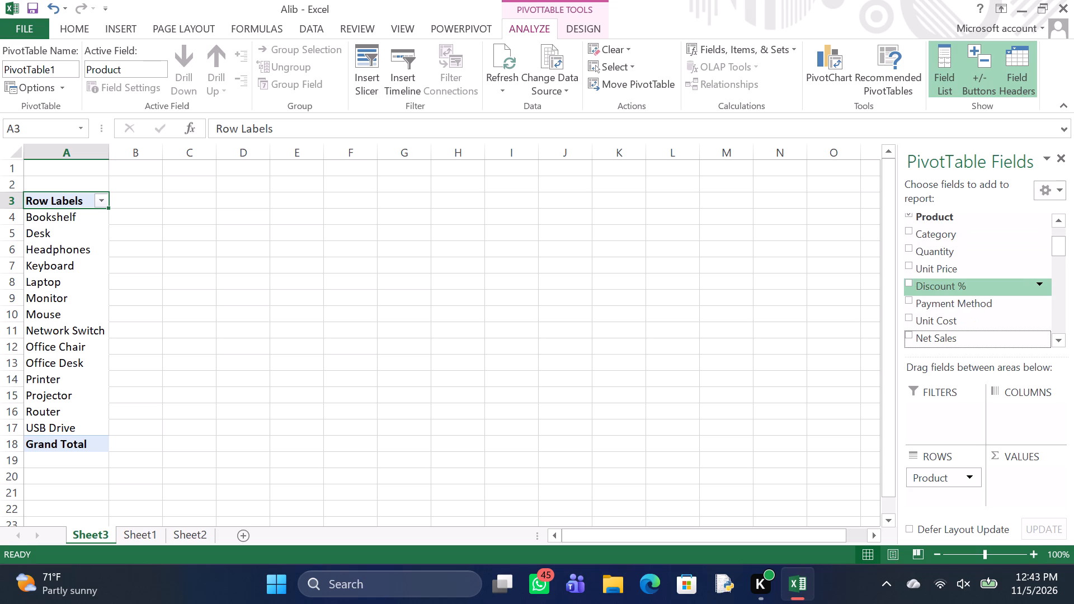
pyautogui.press('Down')
pyautogui.press('Down')
pyautogui.press('Down')
pyautogui.press('Down')
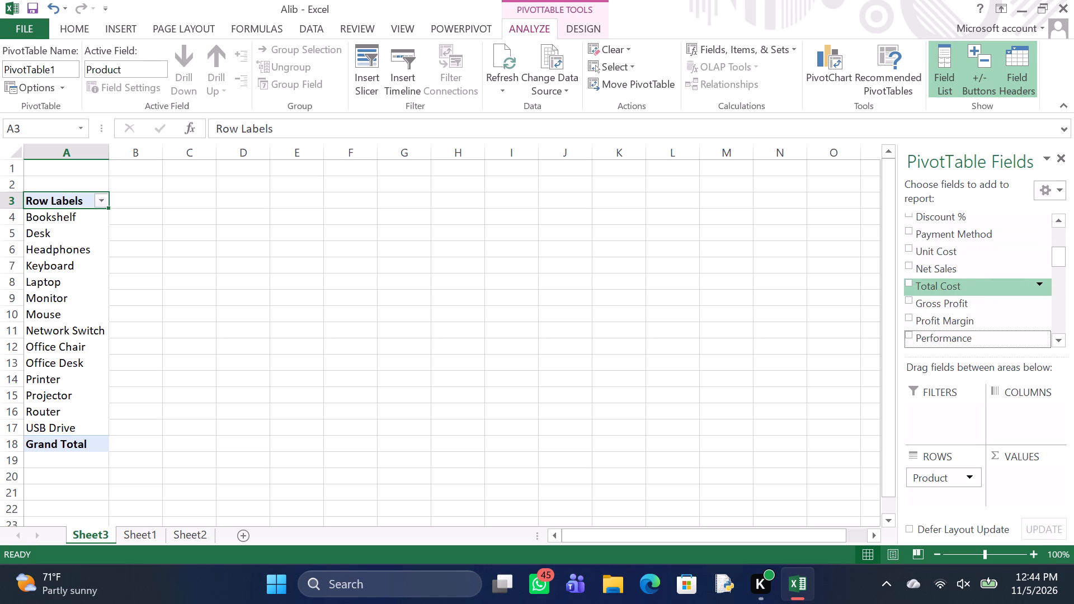
pyautogui.press('Down')
pyautogui.press('Down')
pyautogui.press('Down')
pyautogui.press('Down')
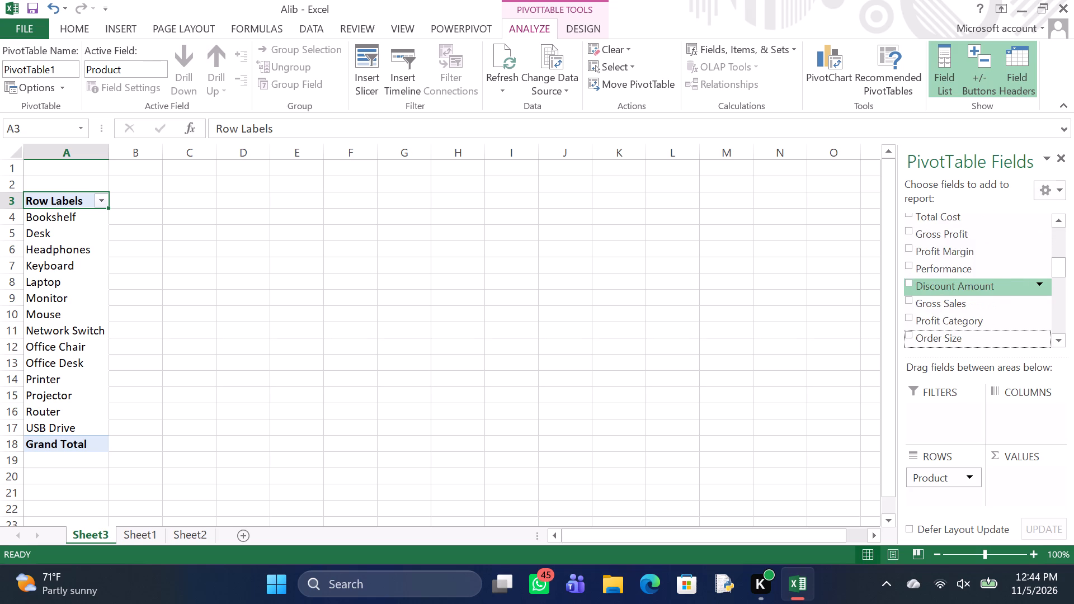
pyautogui.press('Down')
pyautogui.press('Down')
pyautogui.press('Down')
pyautogui.press('Down')
pyautogui.press('Down')
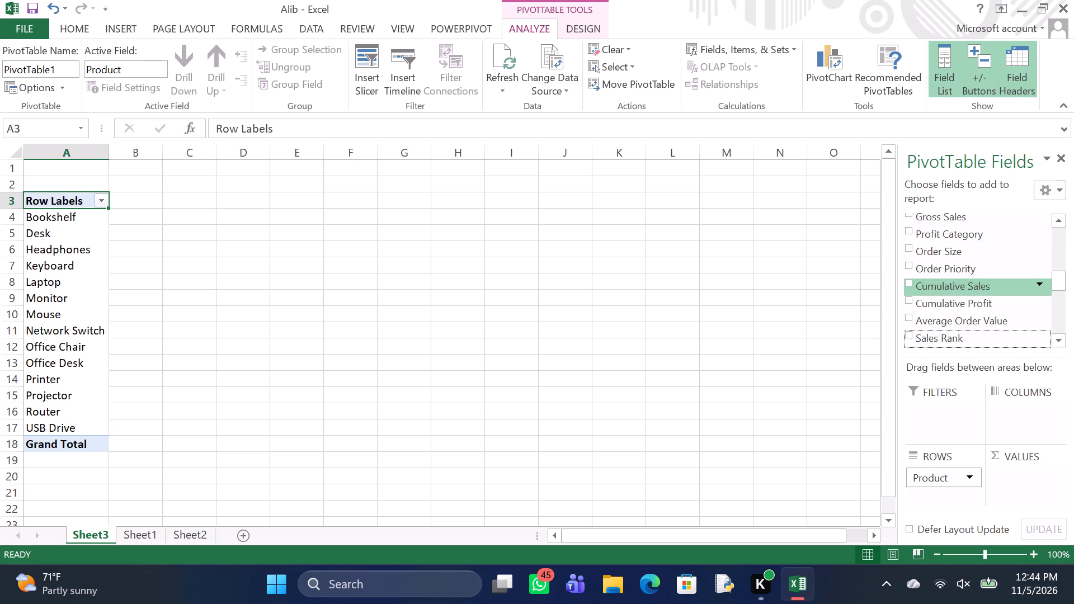
pyautogui.press('Down')
pyautogui.press('Down')
pyautogui.press('Down')
pyautogui.press('Down')
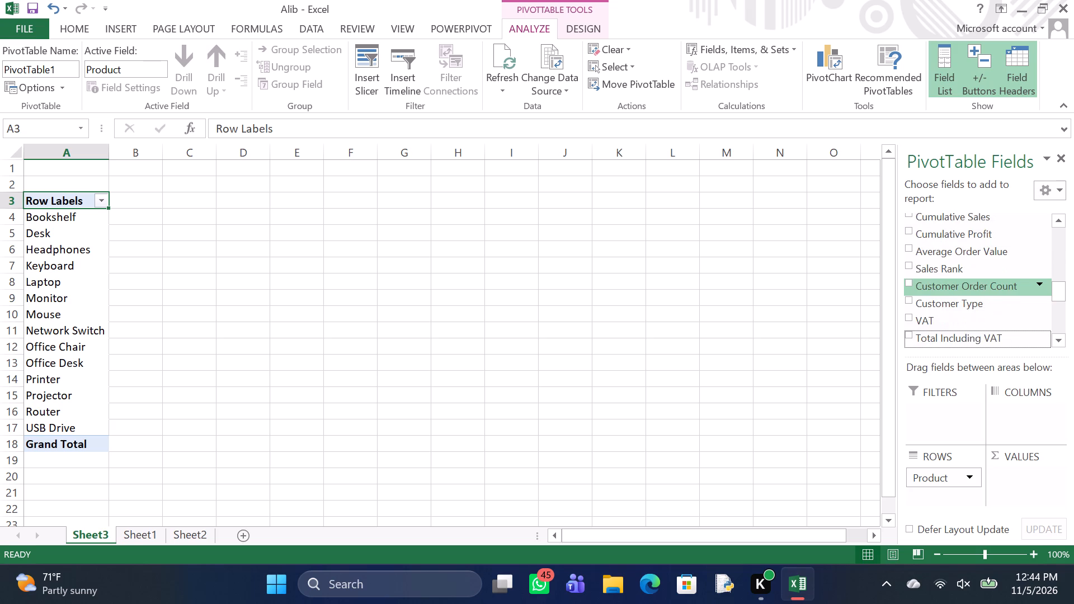
pyautogui.press('Down')
pyautogui.press('Down')
pyautogui.press('Down')
pyautogui.press('Down')
pyautogui.press('Down')
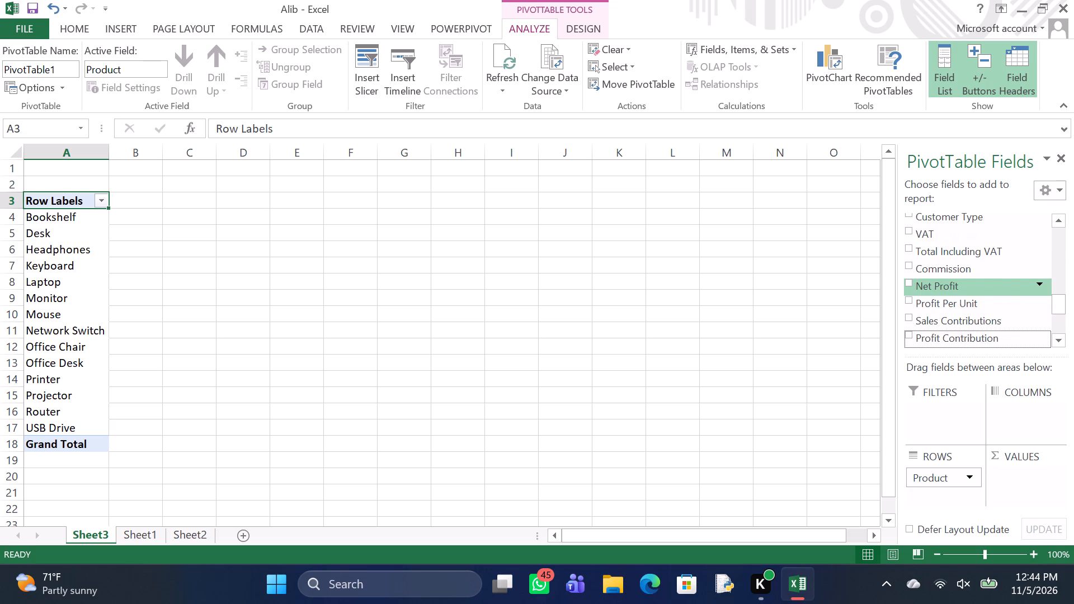
pyautogui.press('Down')
pyautogui.press('Down')
pyautogui.press('Down')
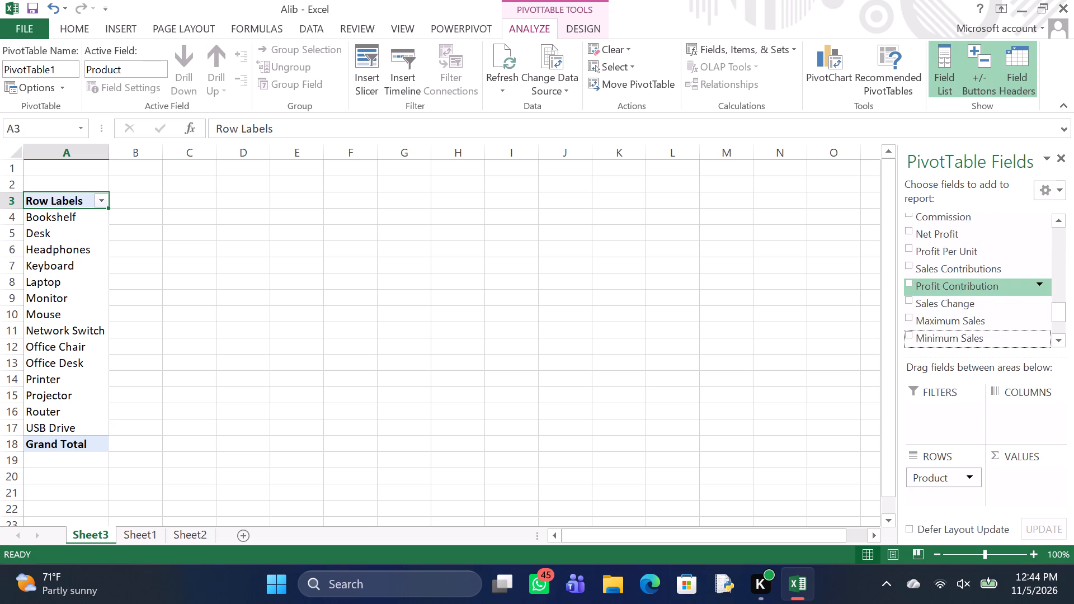
pyautogui.press('Down')
pyautogui.press('Down')
pyautogui.press('Down')
pyautogui.press('Down')
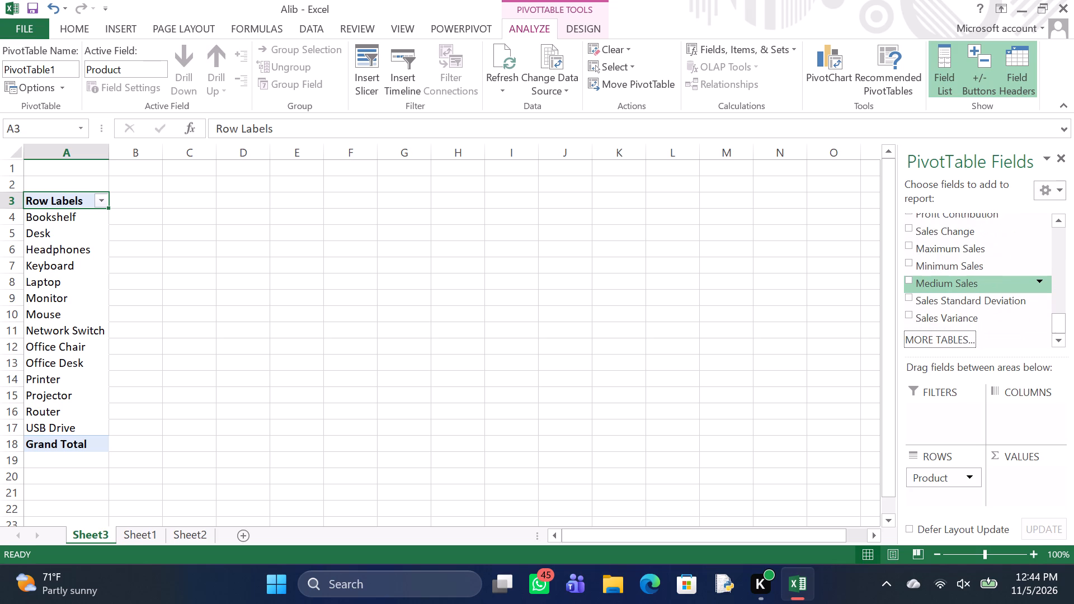
pyautogui.press('Down')
# Review the column headings and data on Sheet1 to see which measures are available for the product summary.
pyautogui.click(144, 535)
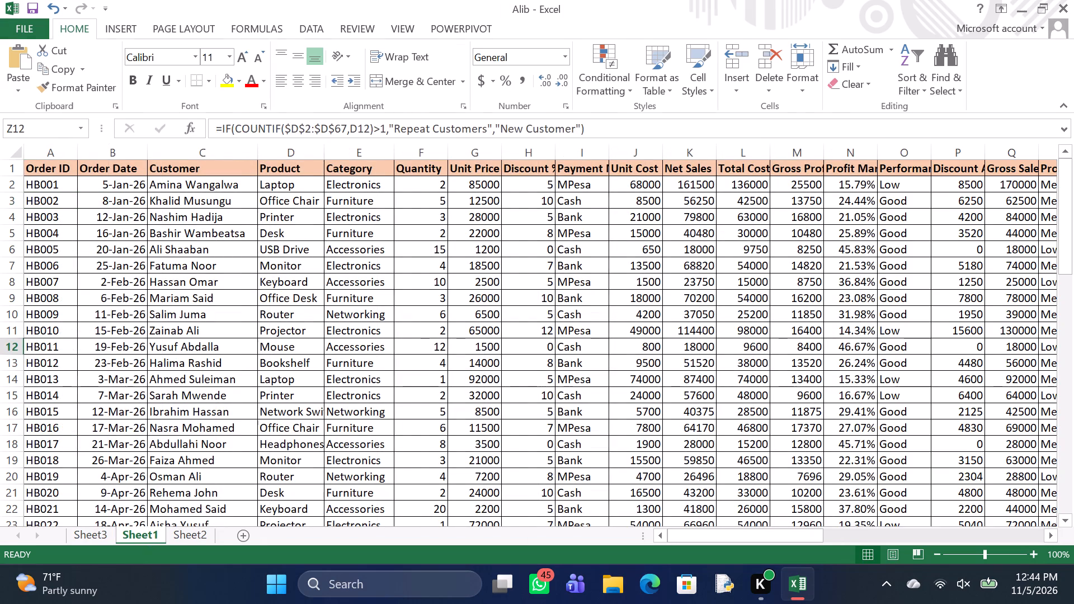
pyautogui.hscroll(3, 185, 311)
pyautogui.hscroll(-1, 185, 311)
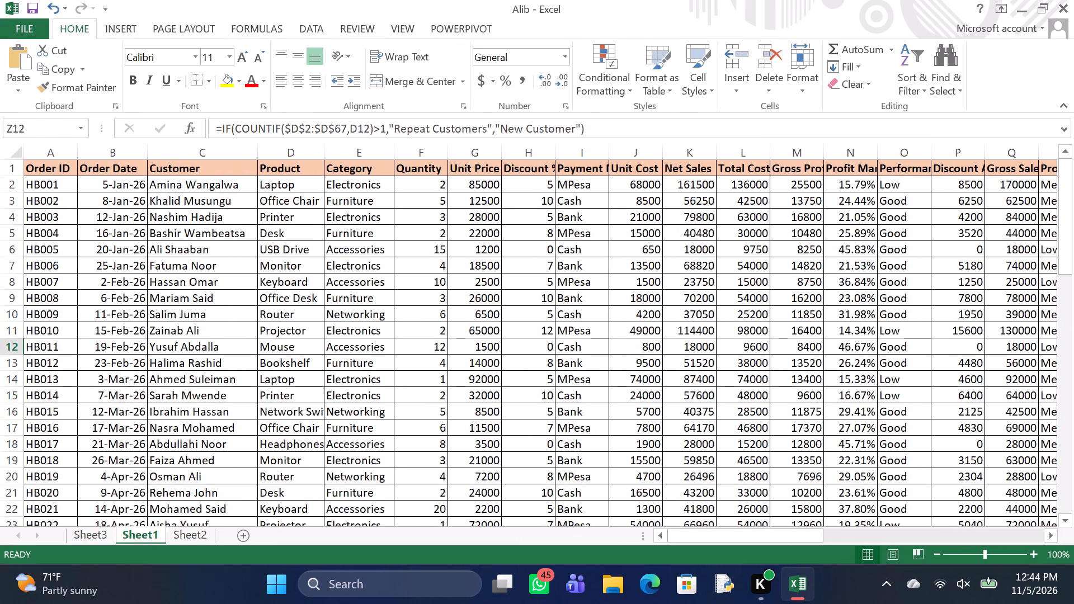
pyautogui.hscroll(-2, 514, 227)
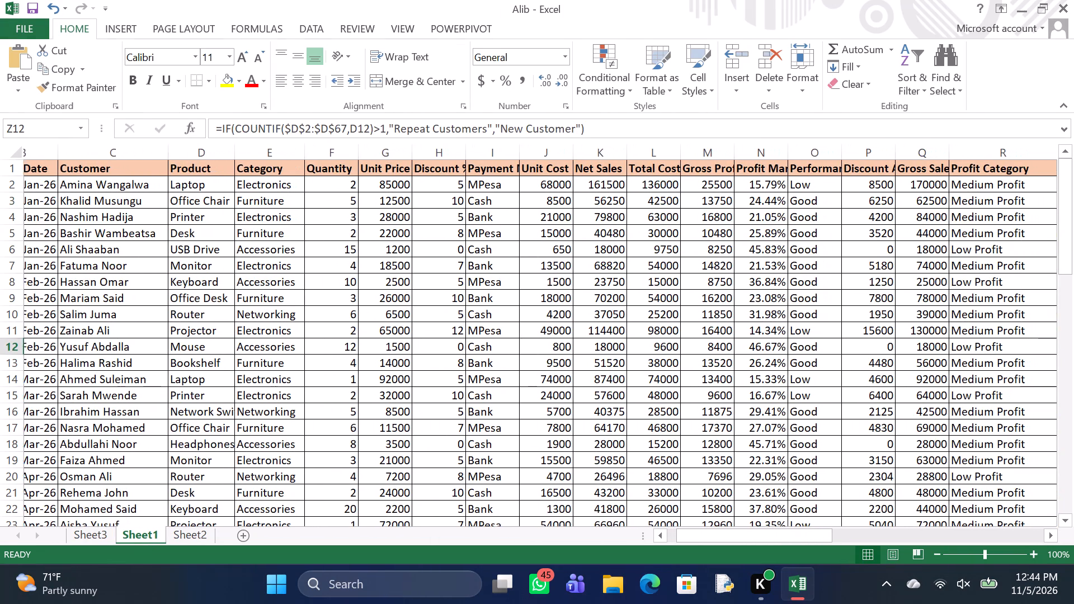
pyautogui.hscroll(-2, 514, 227)
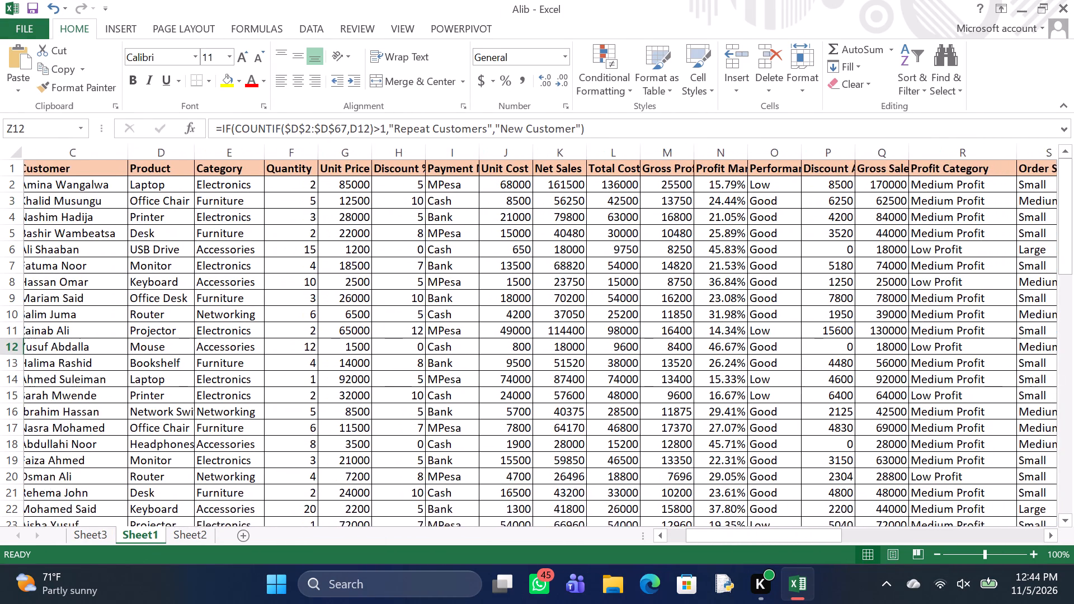
pyautogui.hscroll(-7, 514, 227)
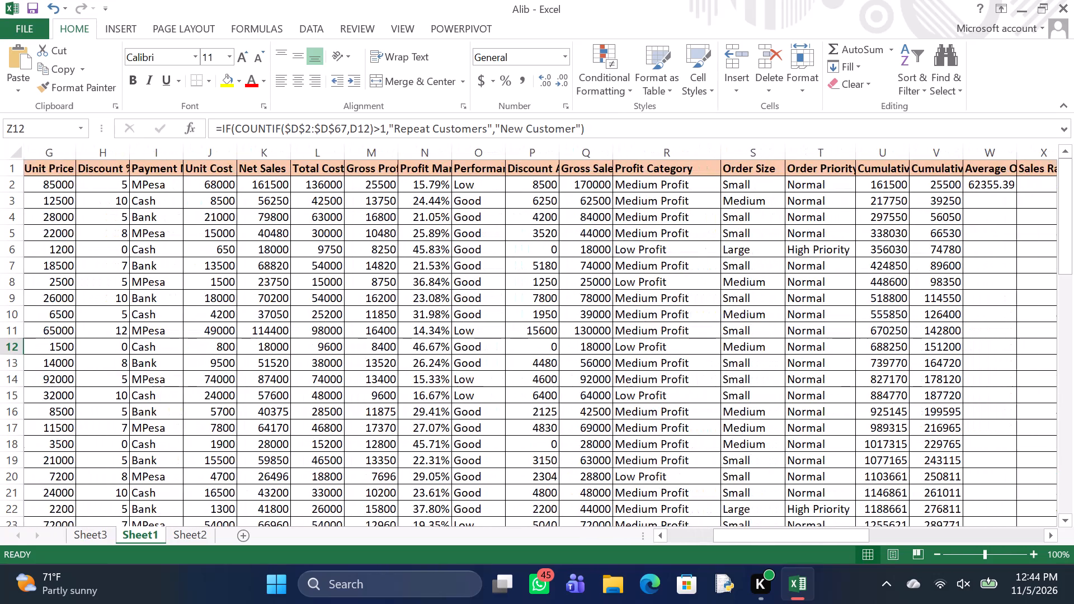
pyautogui.hscroll(-1, 514, 227)
pyautogui.hscroll(6, 514, 227)
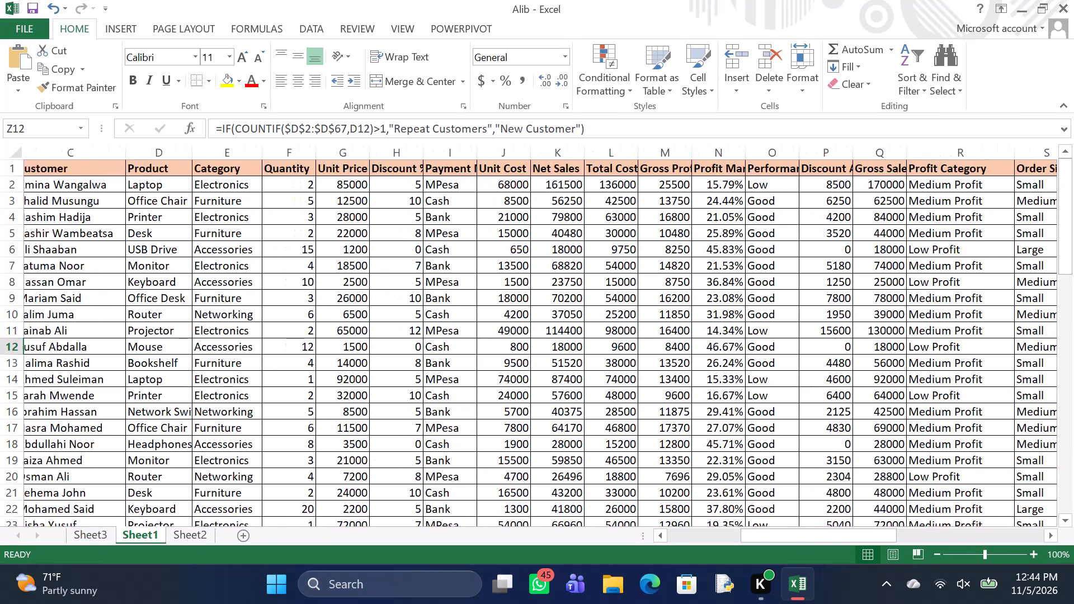
pyautogui.hscroll(5, 514, 227)
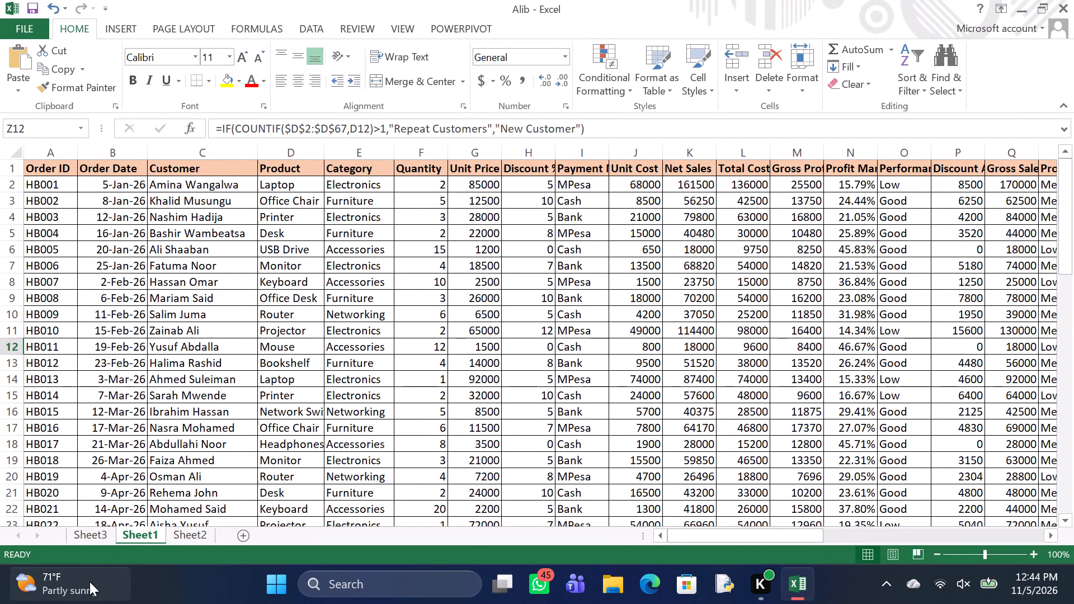
# Return to the PivotTable on Sheet3 and look through its field list from Order ID to Average Order Value for a field to summarize.
pyautogui.click(103, 539)
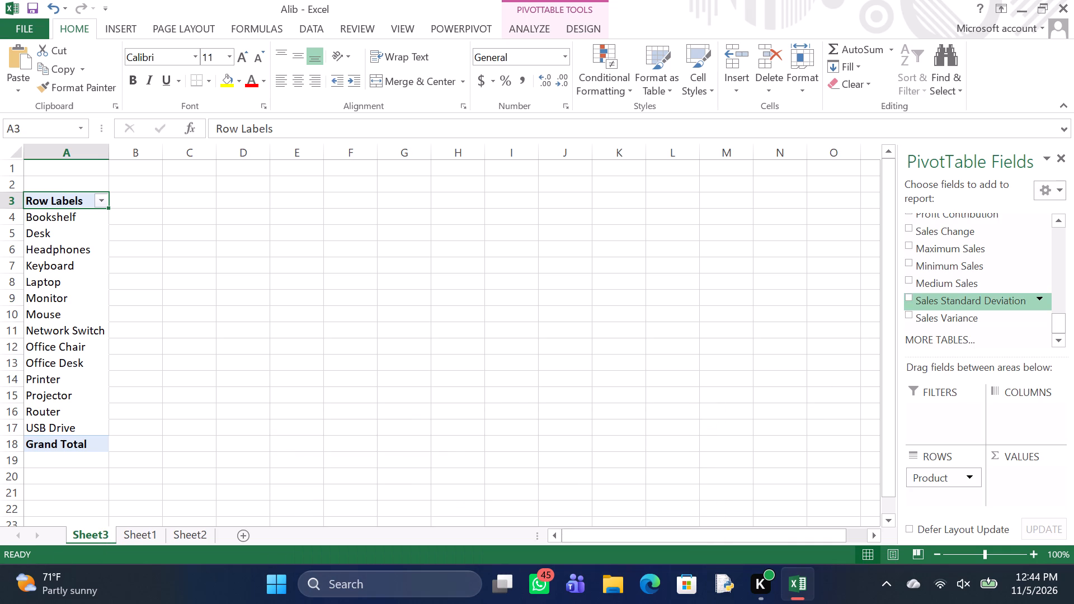
pyautogui.scroll(6, 921, 244)
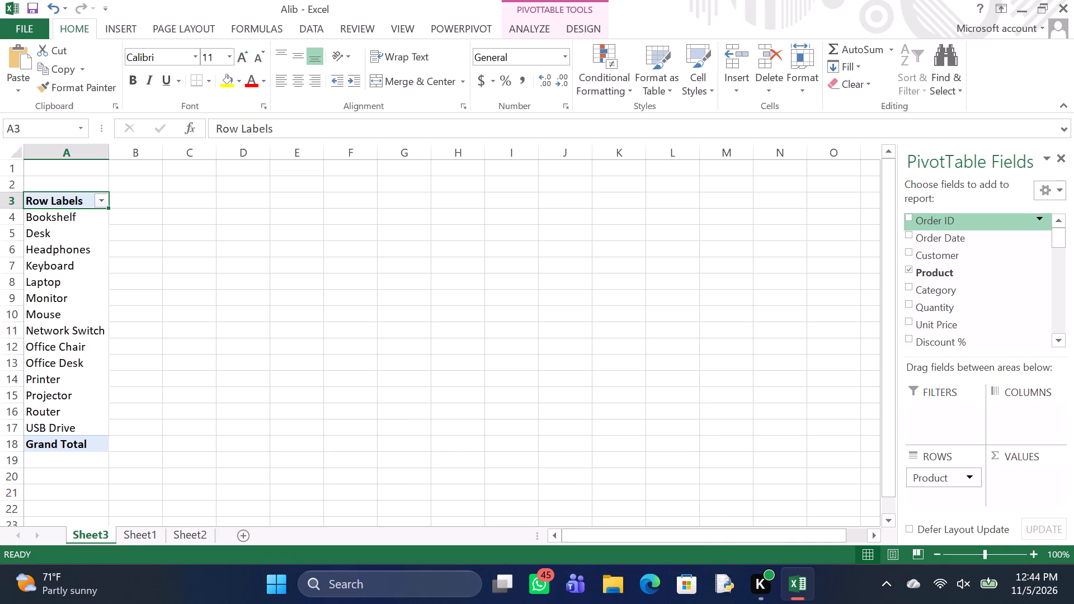
pyautogui.press('Up')
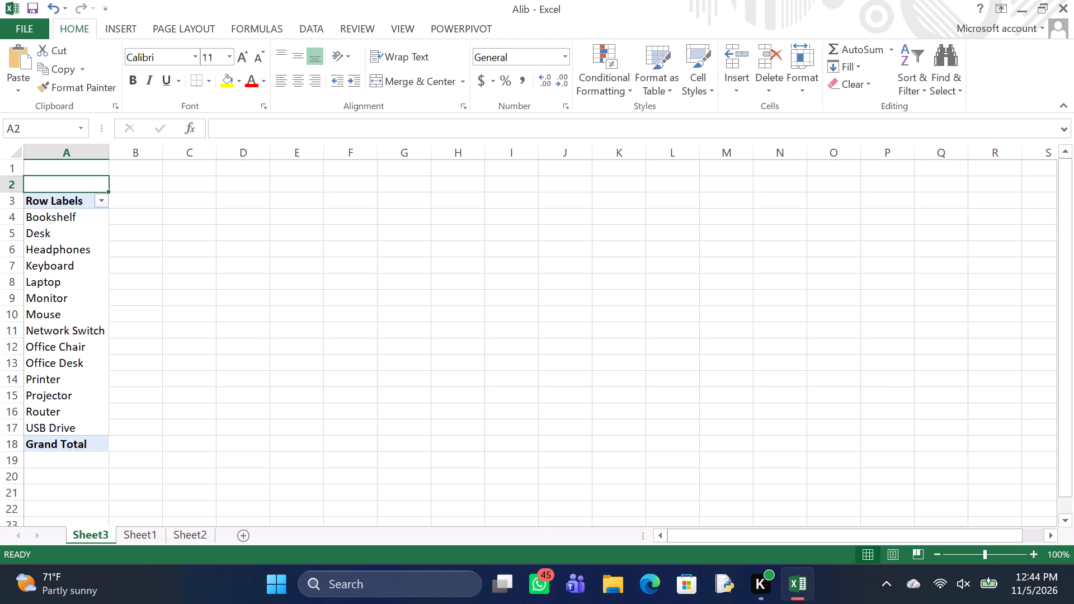
pyautogui.click(69, 325)
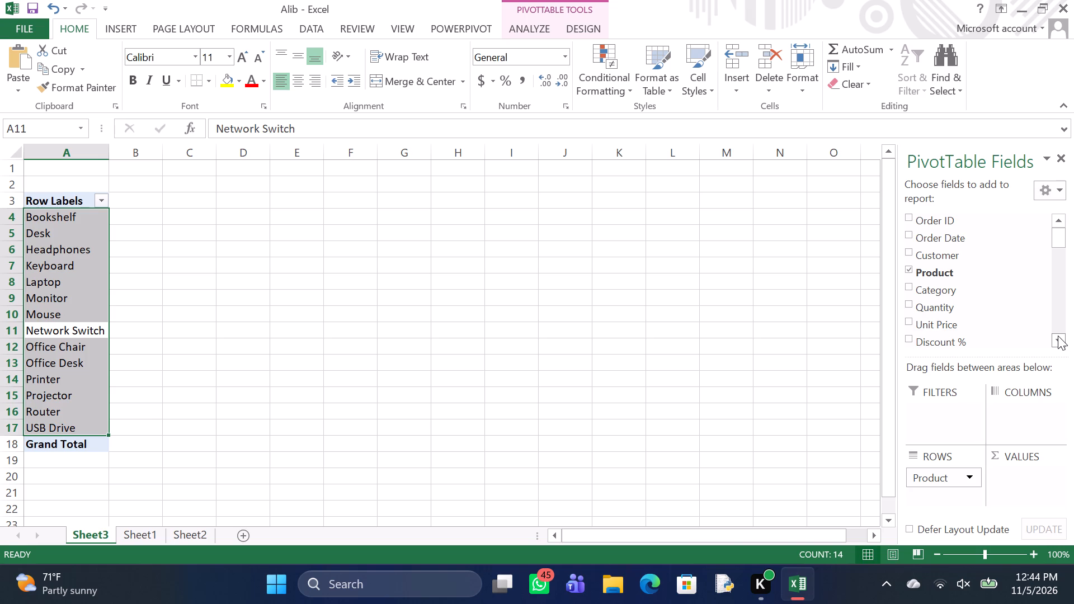
pyautogui.press('Down')
pyautogui.press('Down')
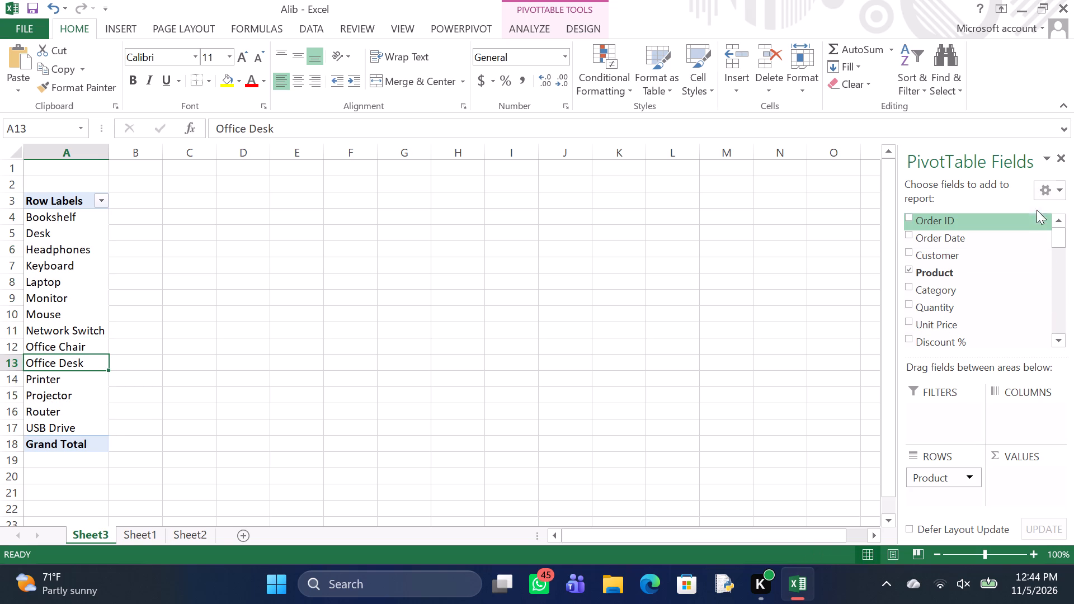
pyautogui.click(1061, 335)
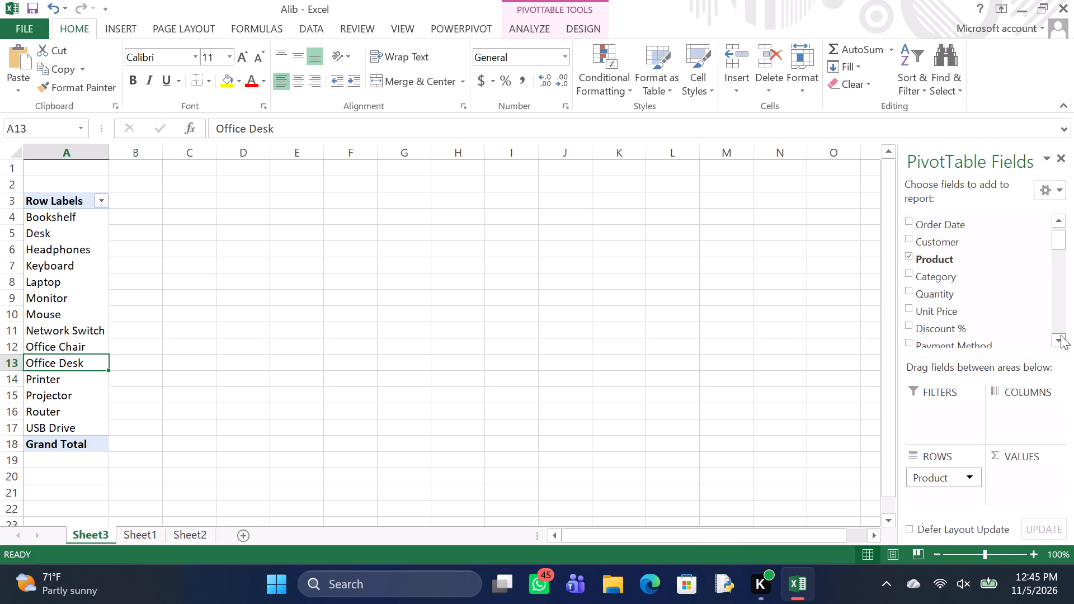
pyautogui.click(1061, 335)
pyautogui.click(1061, 335)
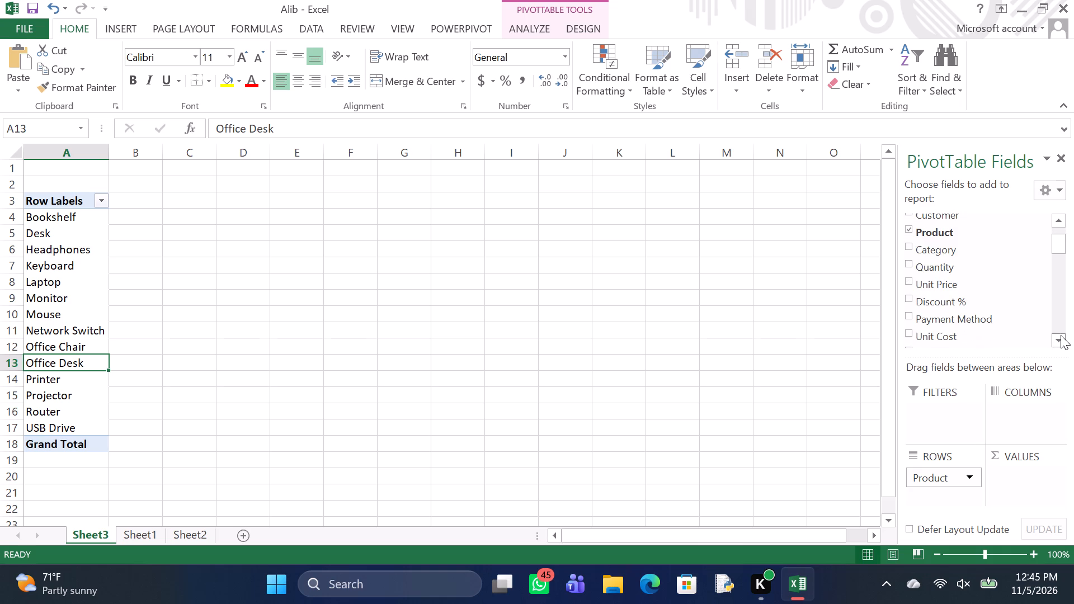
pyautogui.click(1061, 335)
pyautogui.click(1061, 335)
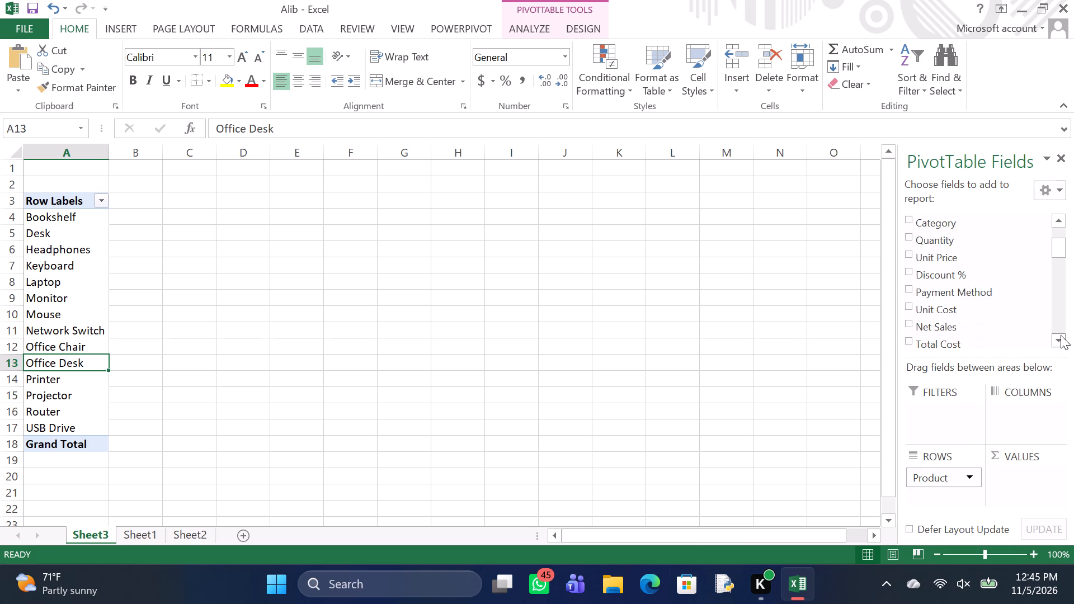
pyautogui.click(1061, 335)
pyautogui.click(1061, 335)
pyautogui.click(1061, 335)
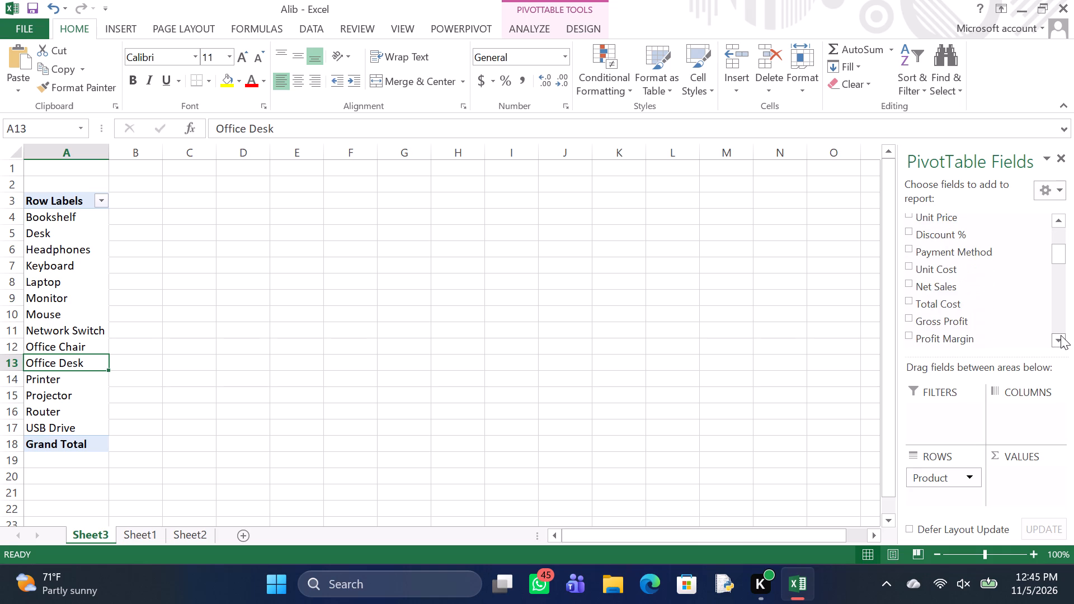
pyautogui.click(1061, 335)
pyautogui.click(1061, 335)
pyautogui.click(1061, 335)
pyautogui.doubleClick(1061, 335)
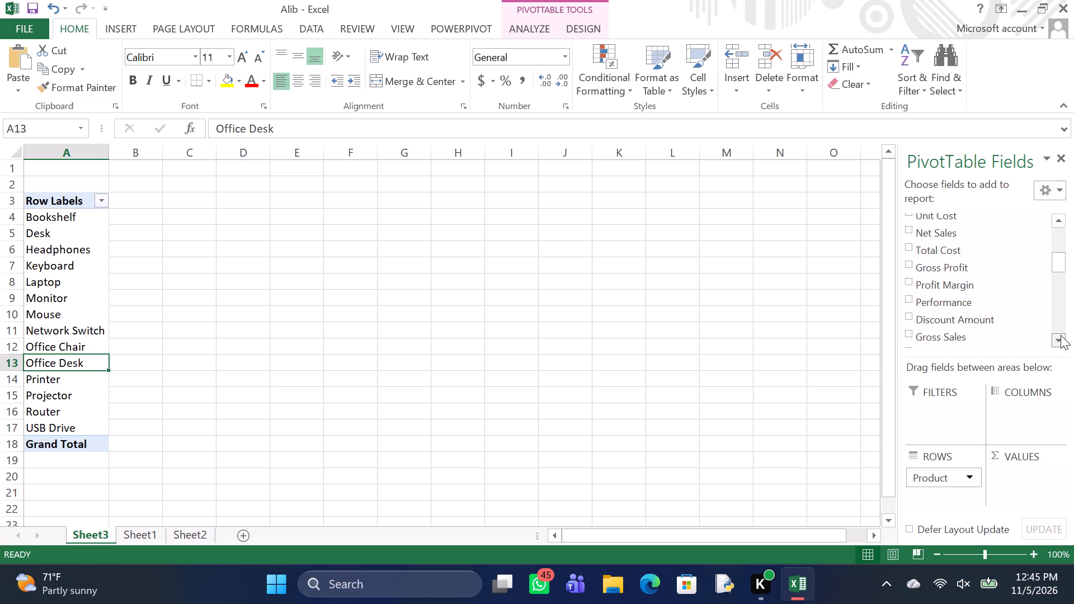
pyautogui.doubleClick(1061, 335)
pyautogui.click(1061, 335)
pyautogui.tripleClick(1061, 335)
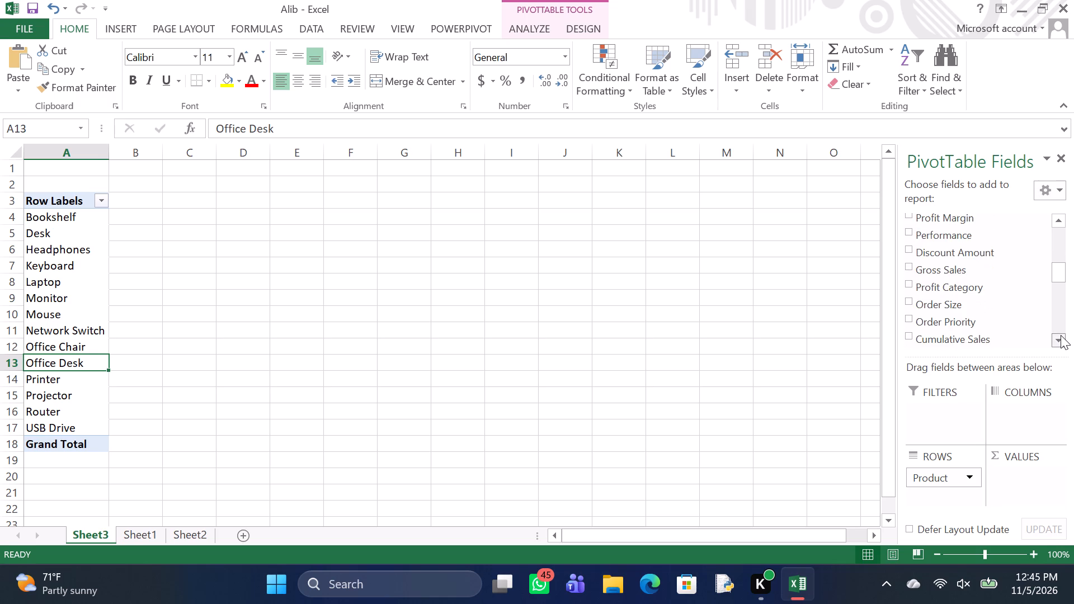
pyautogui.click(1061, 335)
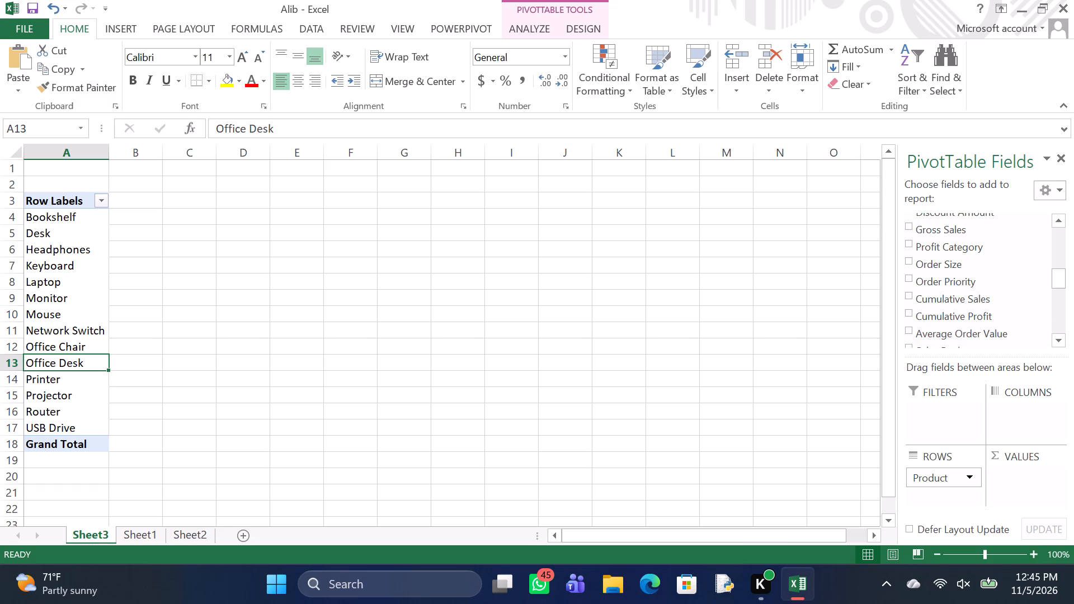
# Go back to Sheet1, select the Discount % heading in H1 and examine the sales records below it.
pyautogui.click(148, 534)
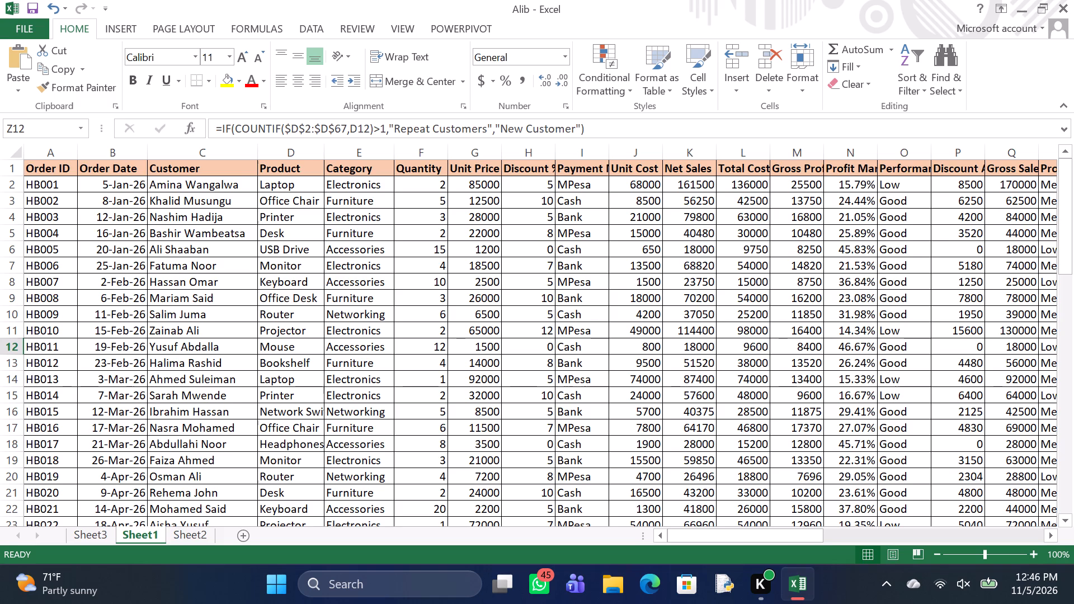
pyautogui.click(525, 173)
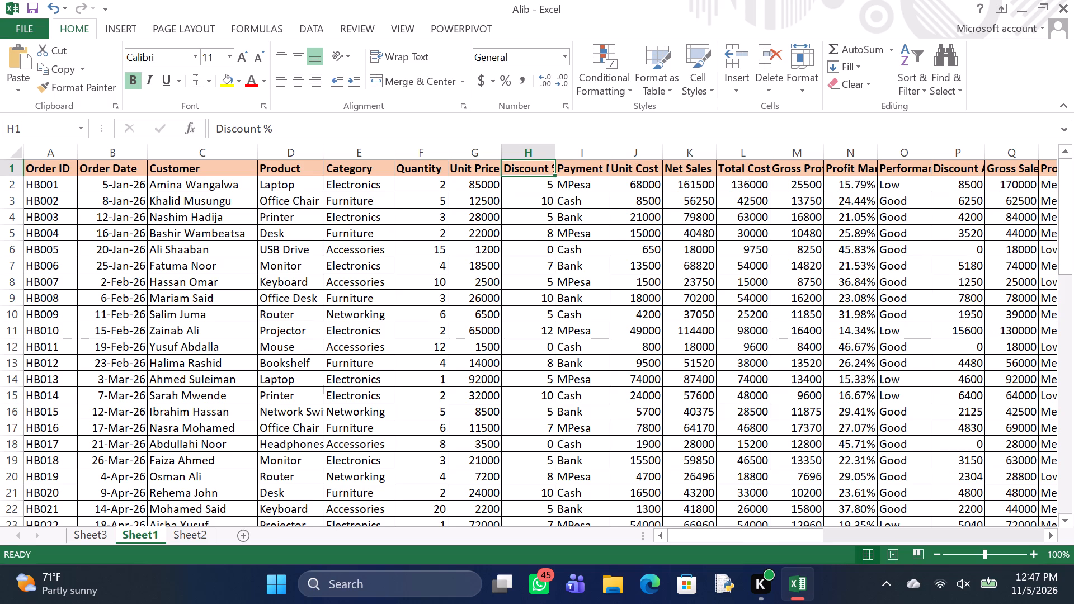
pyautogui.scroll(-2, 51, 402)
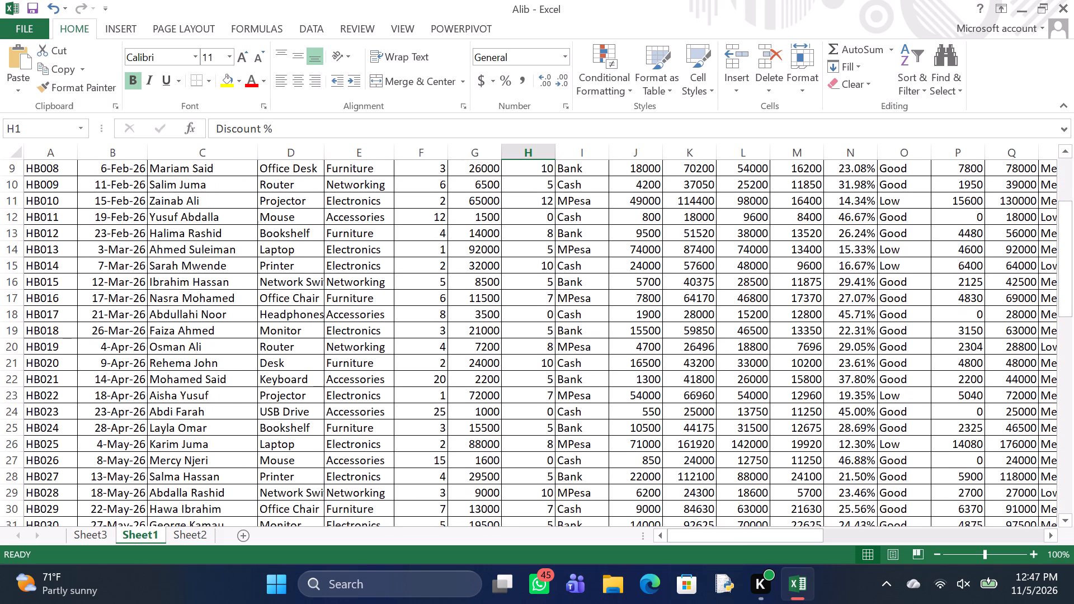
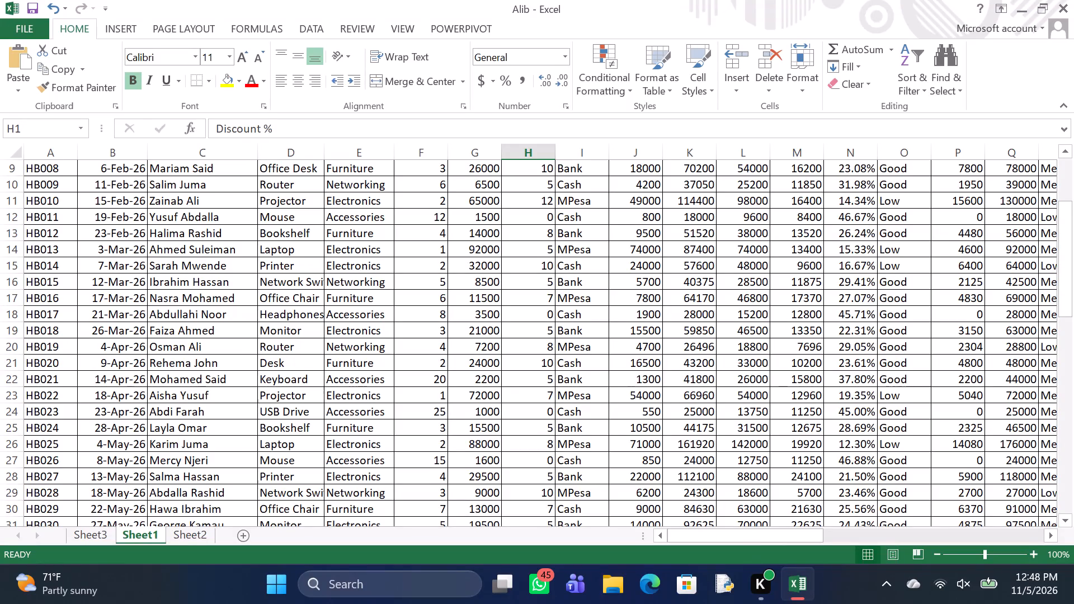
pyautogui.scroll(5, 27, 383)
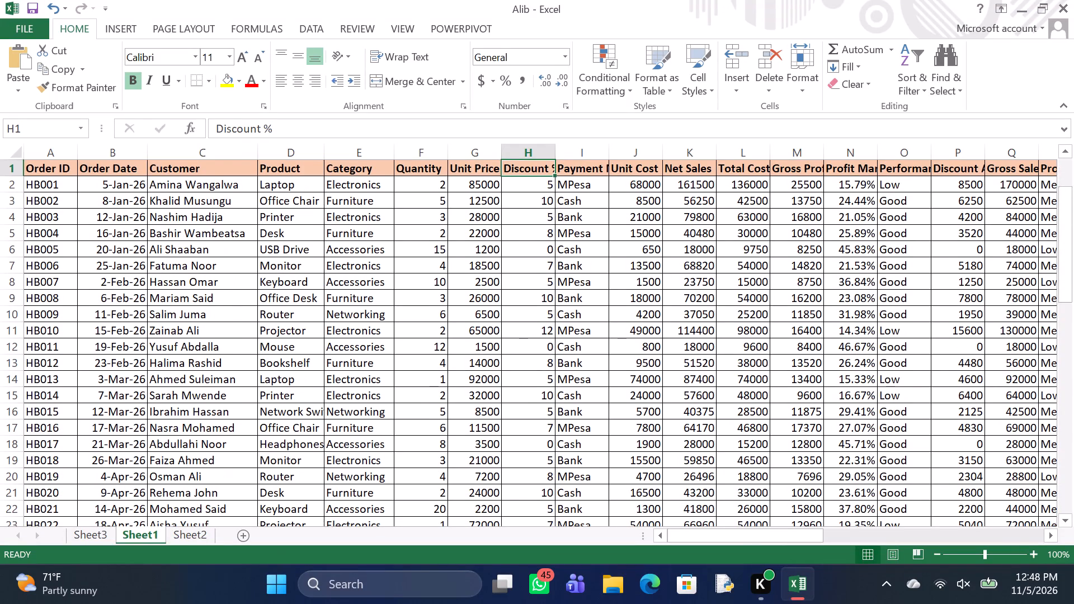
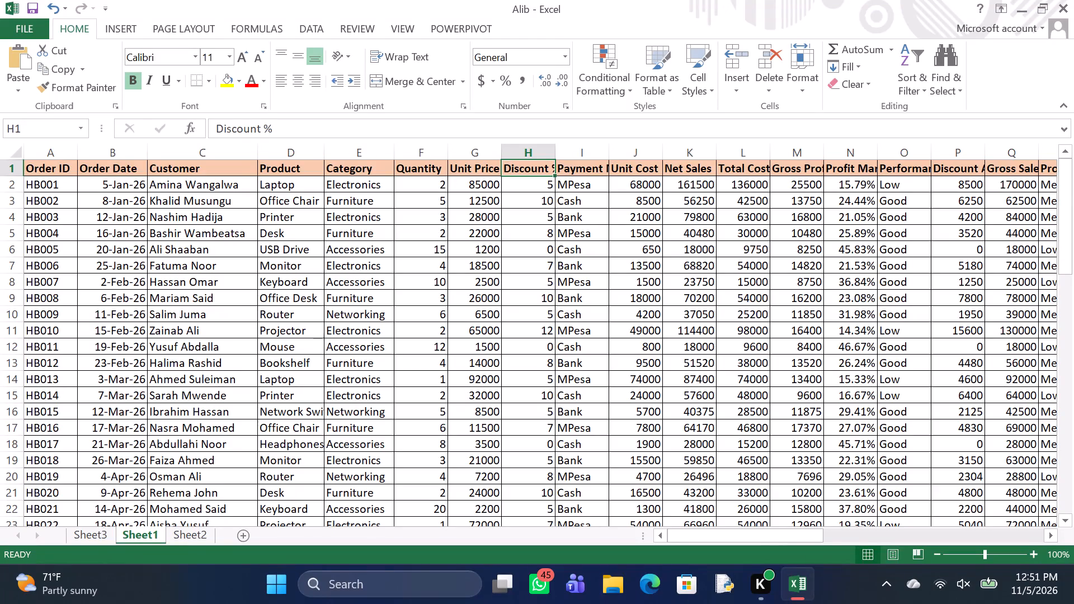
# Review the available PivotTable fields on Sheet3 to find suitable measures to summarize for each product.
pyautogui.click(97, 537)
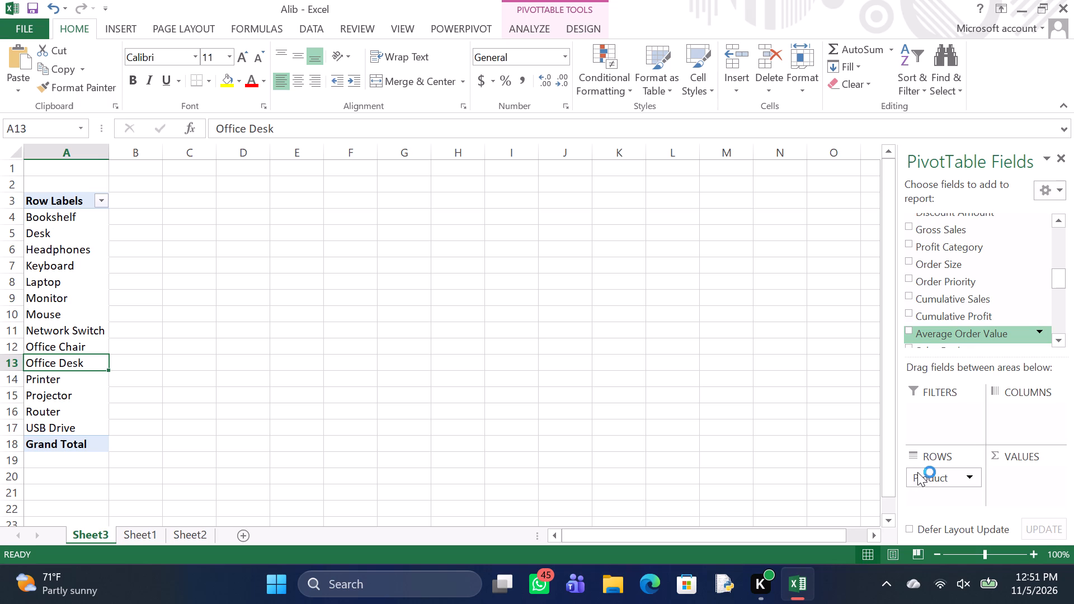
pyautogui.scroll(-2, 956, 306)
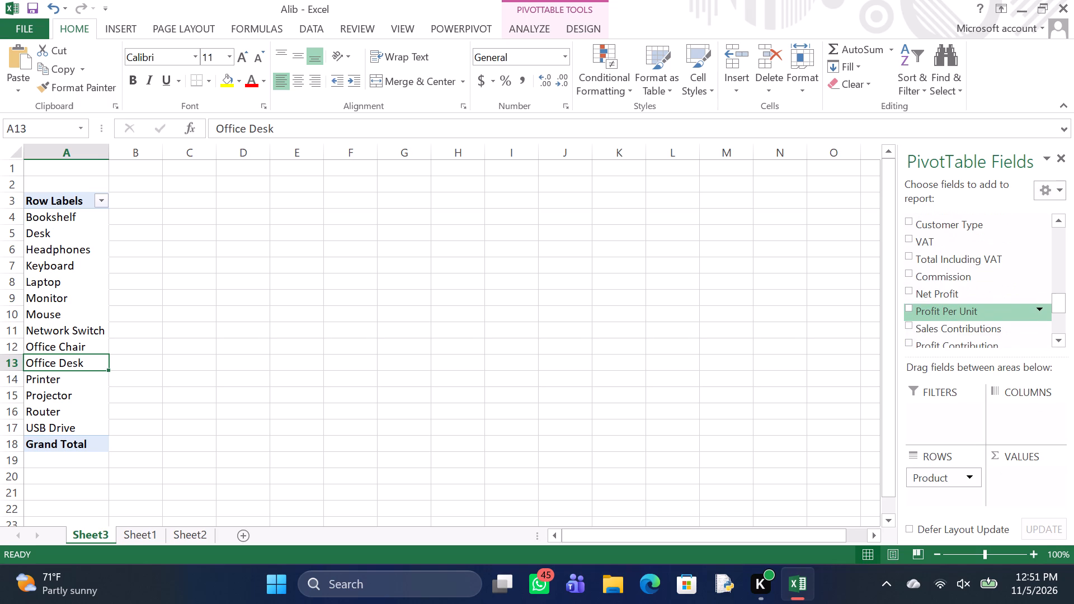
pyautogui.scroll(2, 956, 306)
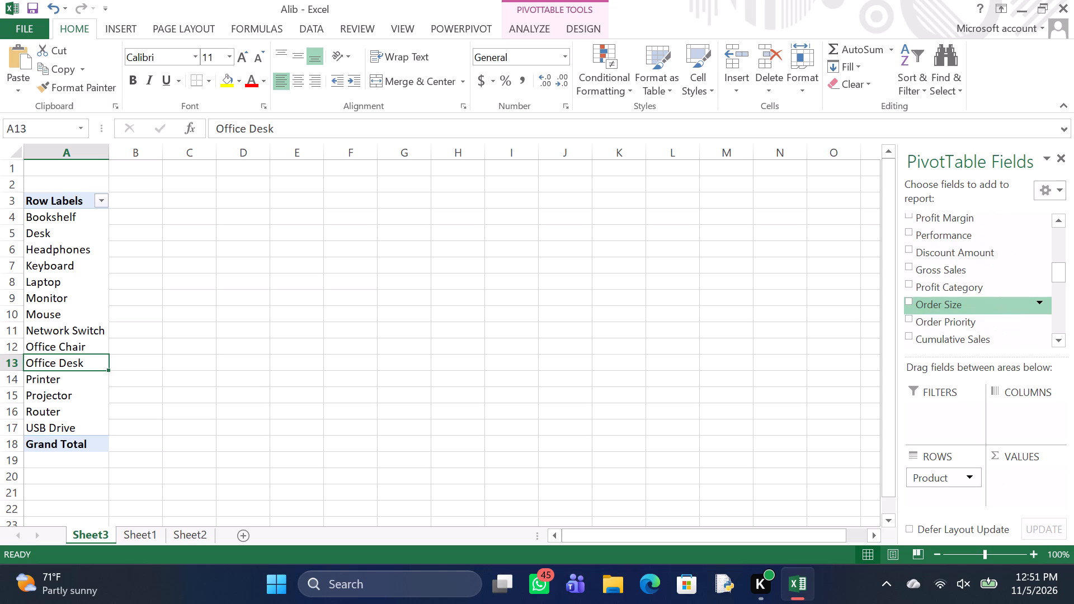
pyautogui.scroll(2, 956, 306)
pyautogui.click(956, 306)
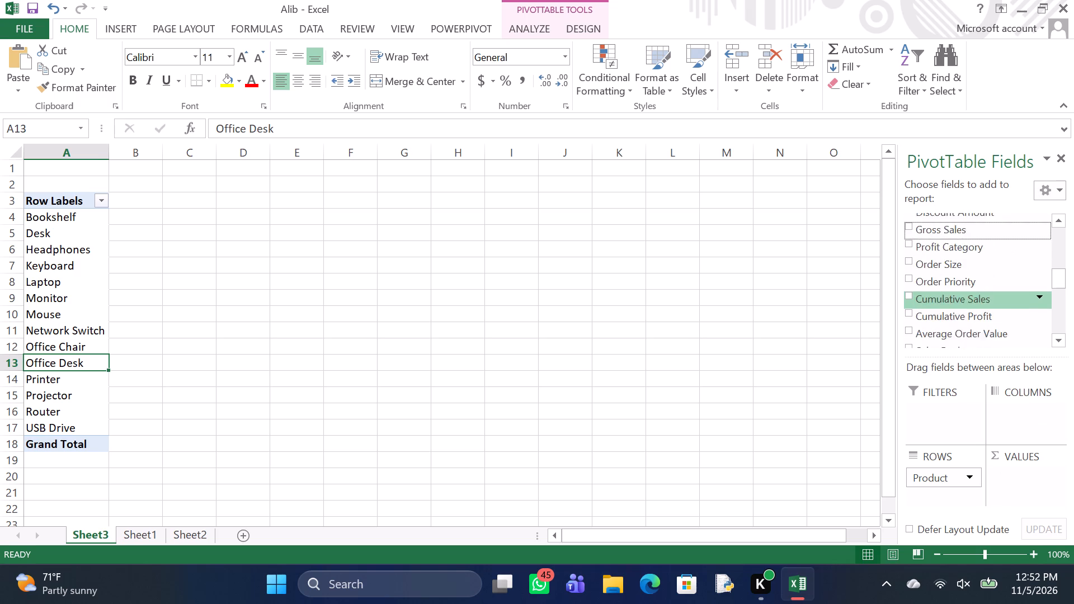
pyautogui.scroll(3, 956, 306)
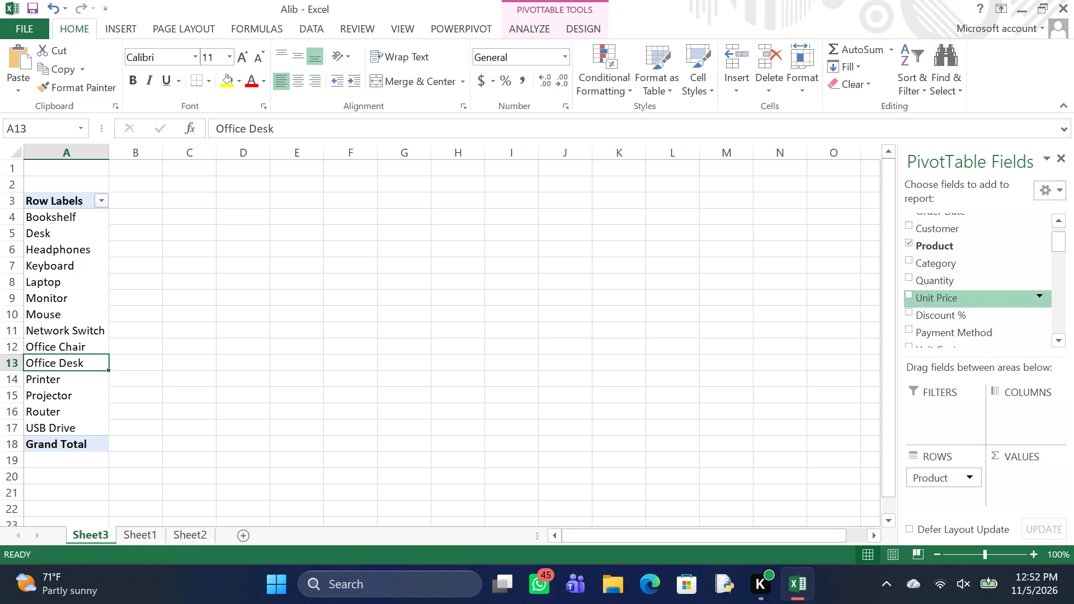
pyautogui.scroll(4, 956, 306)
pyautogui.scroll(-2, 956, 306)
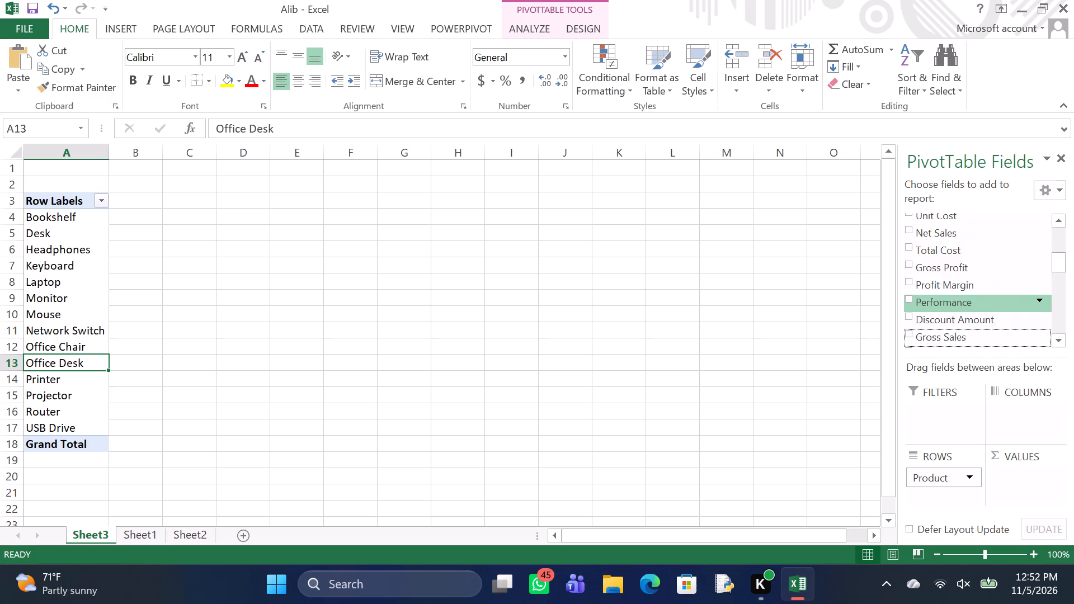
pyautogui.scroll(-2, 956, 306)
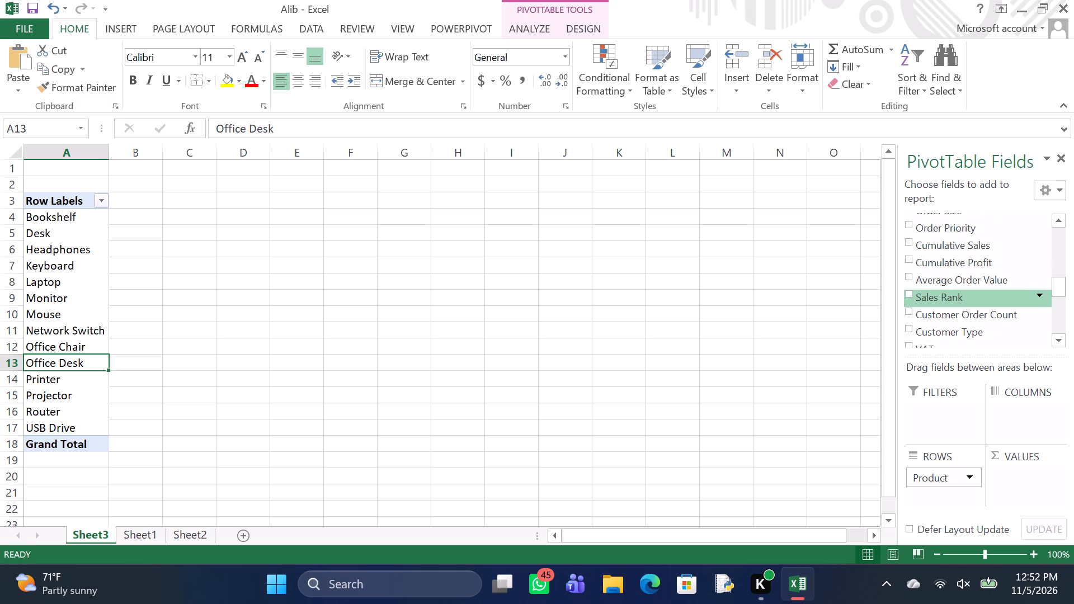
pyautogui.scroll(-1, 956, 306)
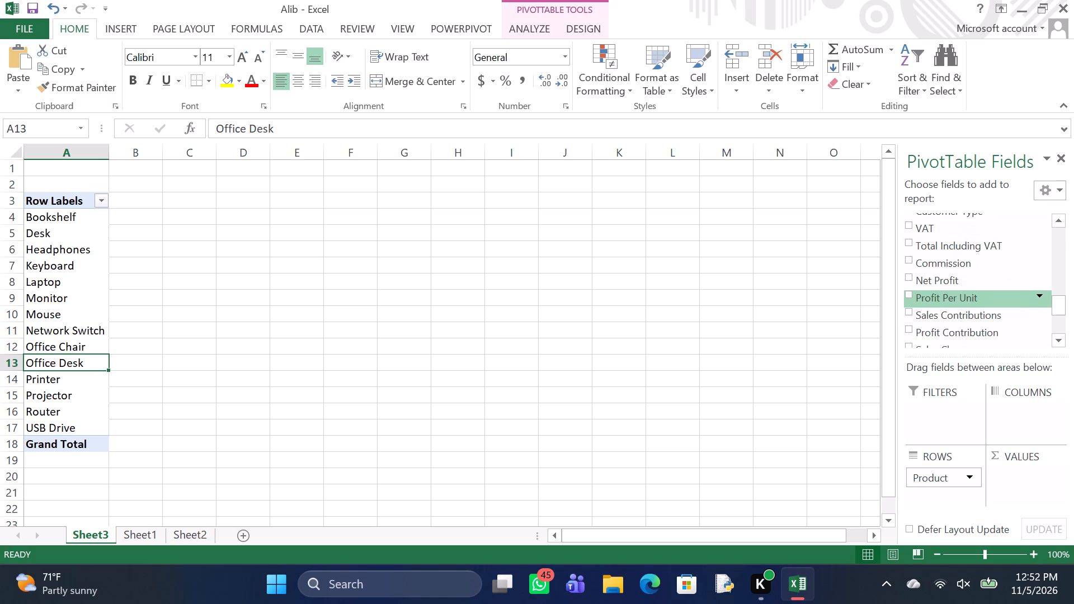
pyautogui.scroll(-1, 956, 306)
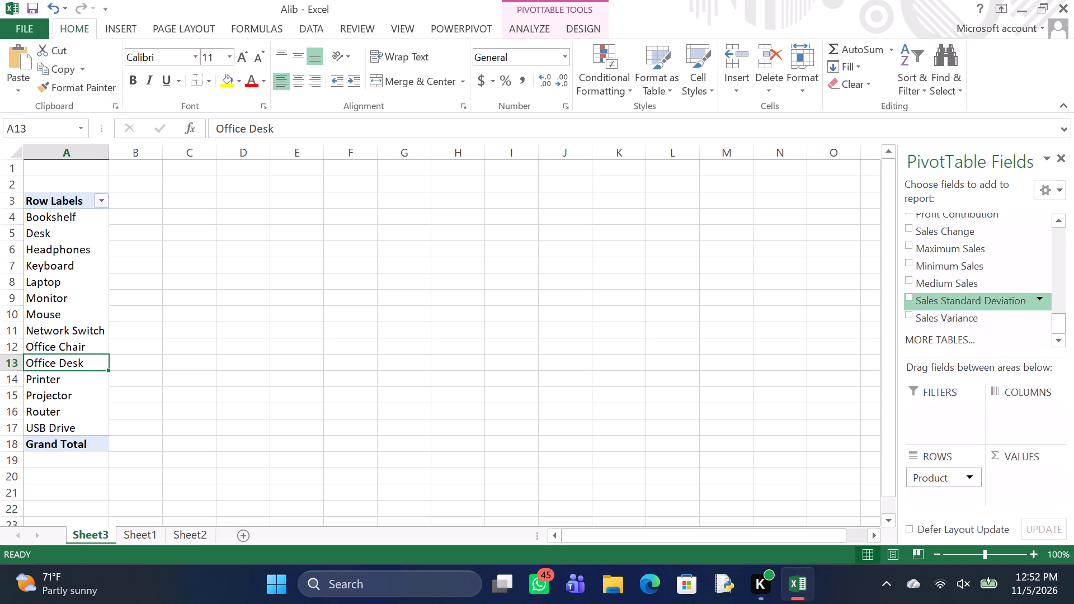
pyautogui.scroll(-2, 956, 306)
pyautogui.click(1058, 345)
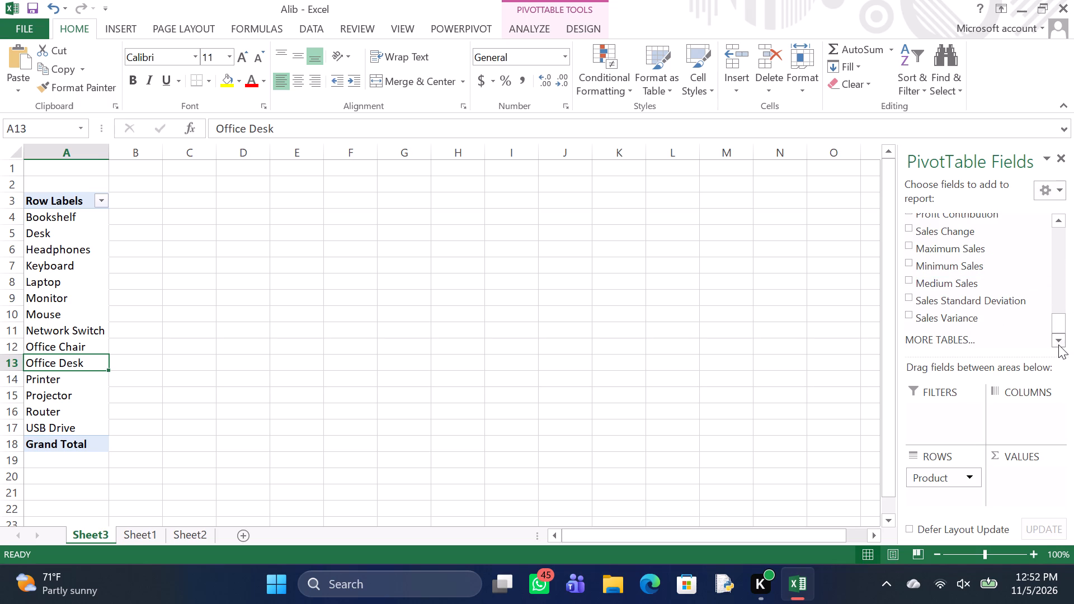
# Add the Net Sales field to the PivotTable's values, summed for each product.
pyautogui.click(1053, 218)
pyautogui.click(1053, 218)
pyautogui.click(1053, 218)
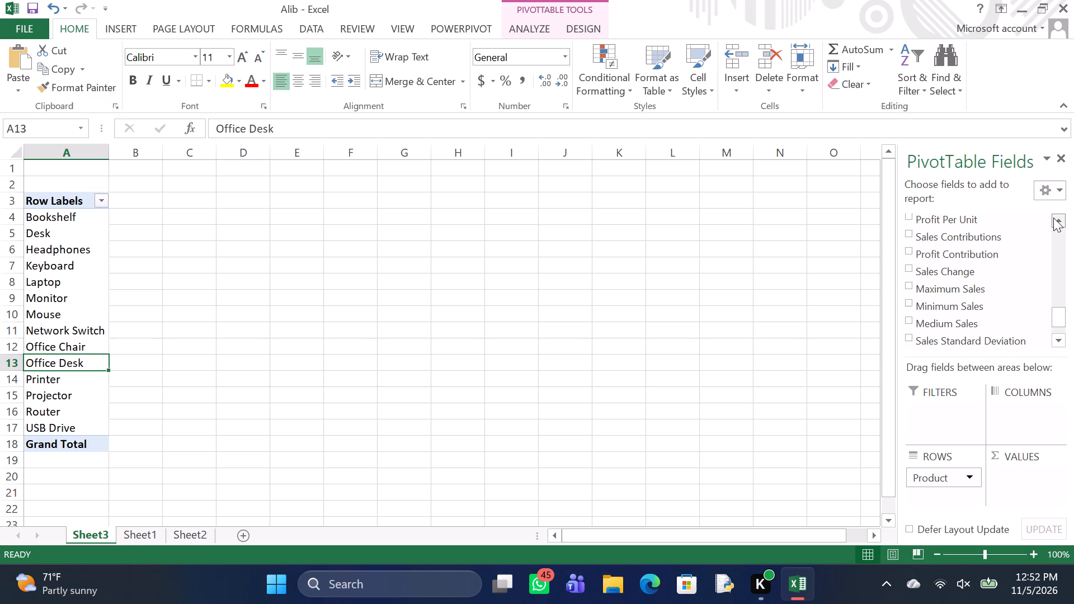
pyautogui.click(1053, 218)
pyautogui.click(1053, 218)
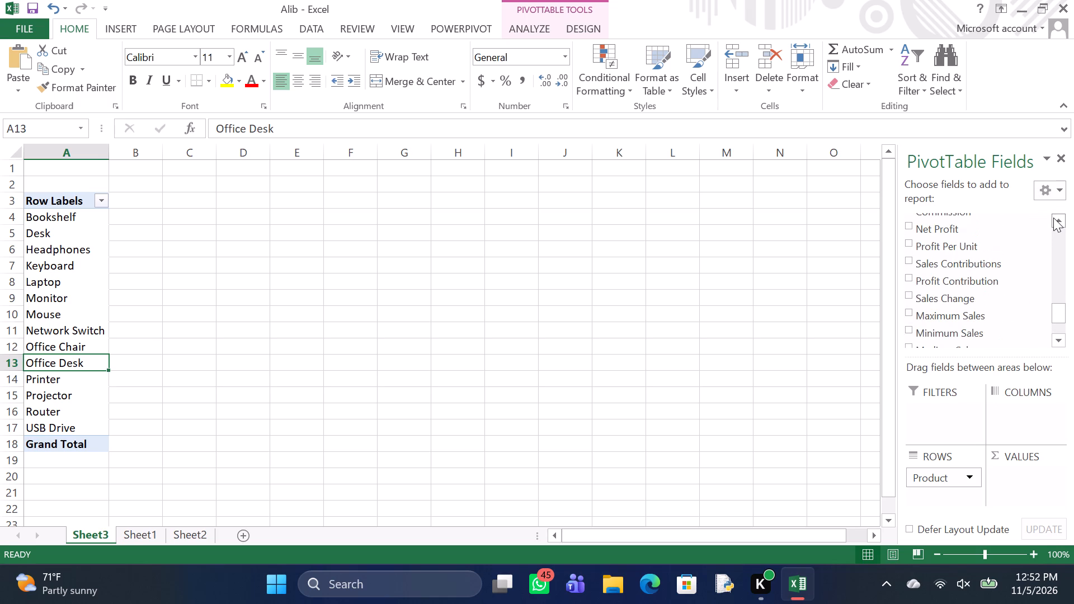
pyautogui.click(1053, 218)
pyautogui.click(1053, 218)
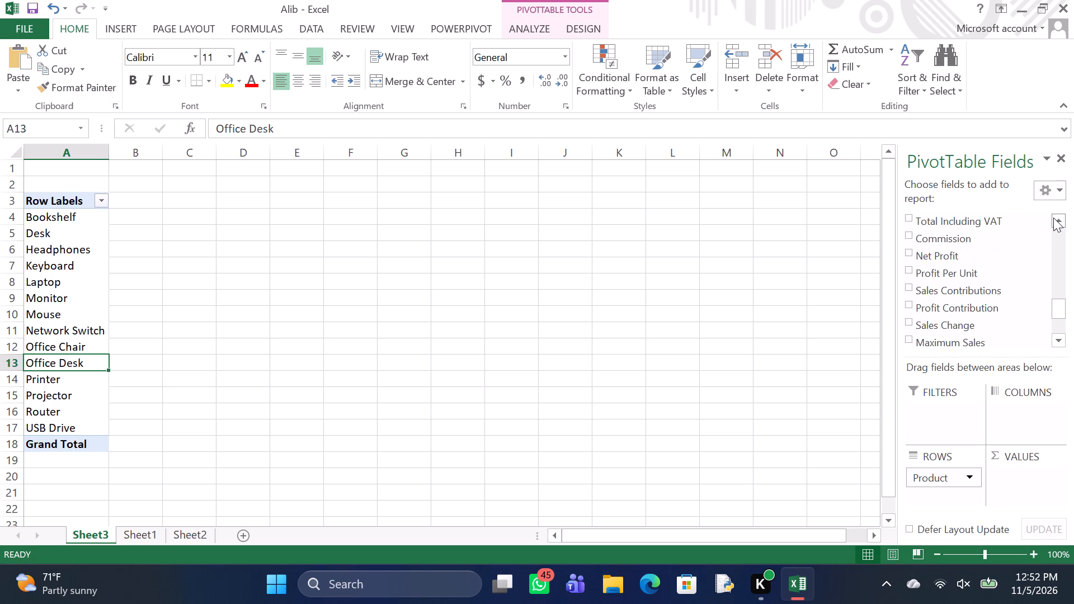
pyautogui.click(1053, 218)
pyautogui.click(1053, 218)
pyautogui.click(1053, 218)
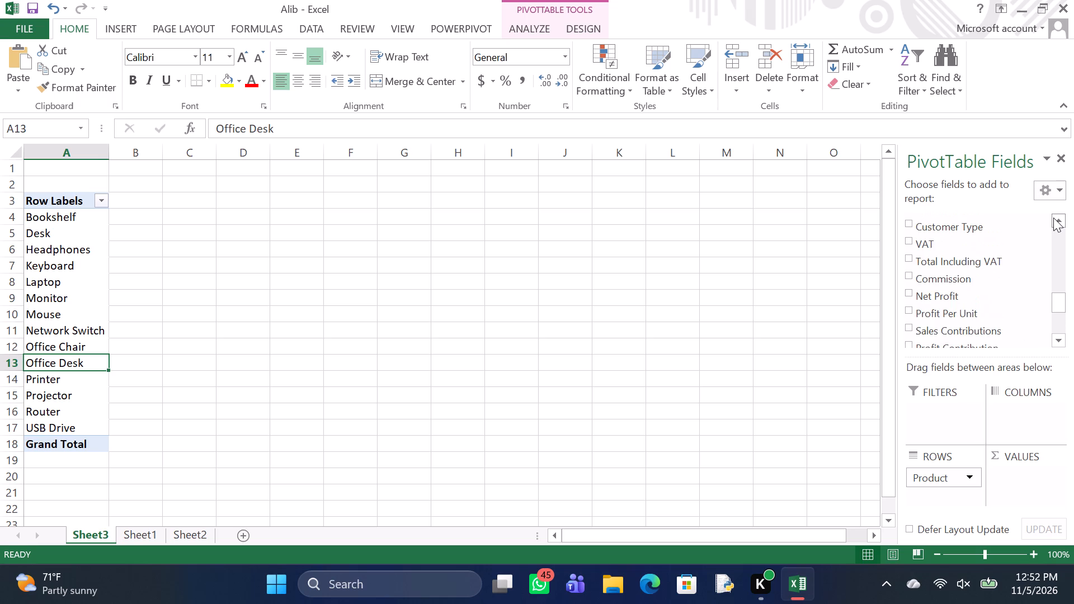
pyautogui.click(1053, 218)
pyautogui.click(1053, 218)
pyautogui.click(1053, 218)
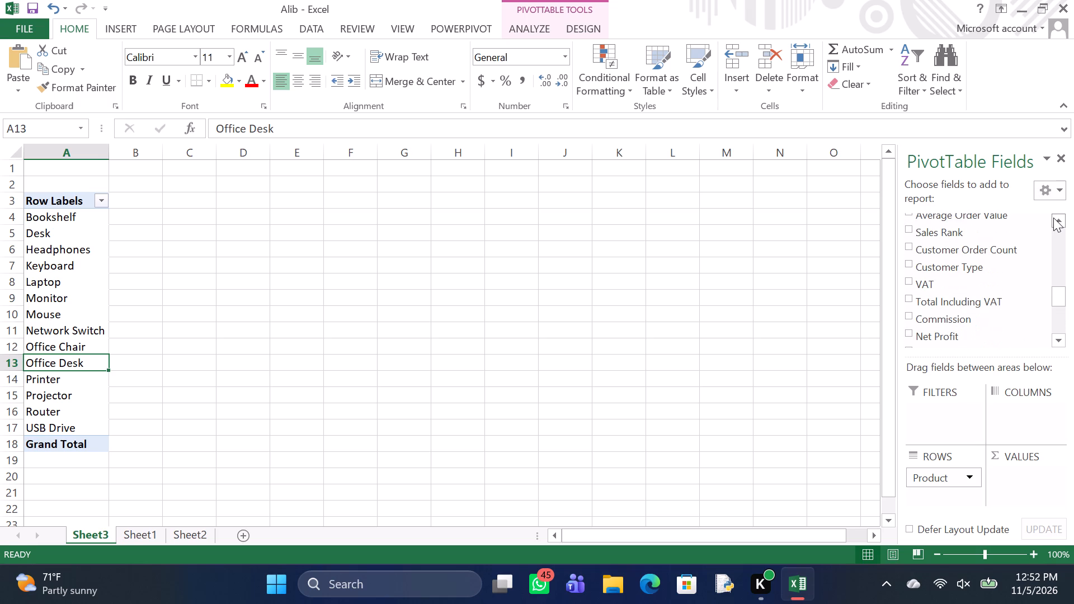
pyautogui.click(1053, 218)
pyautogui.click(1053, 218)
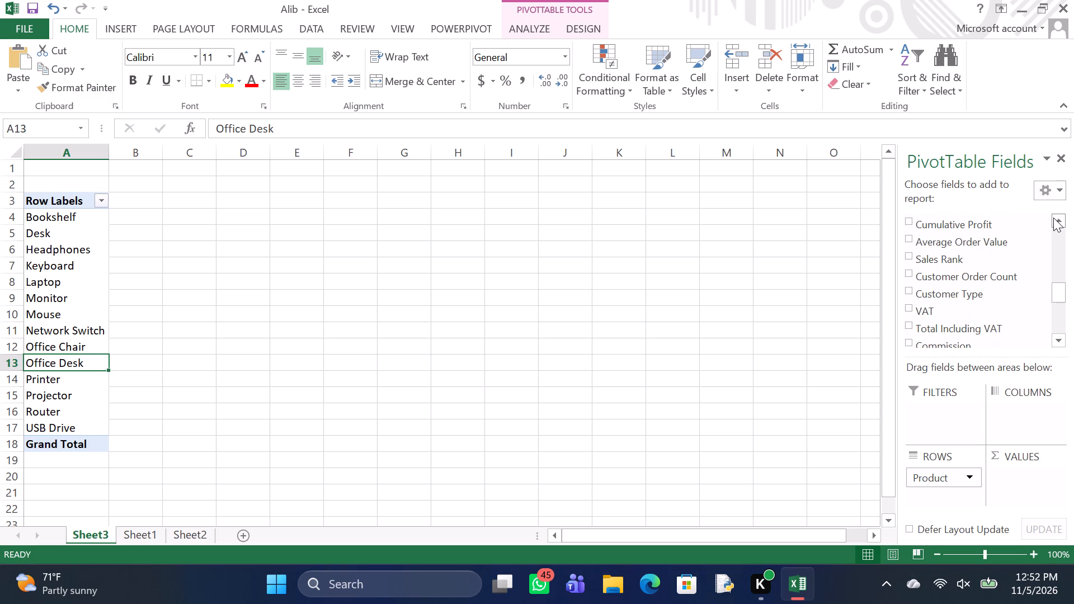
pyautogui.click(1053, 218)
pyautogui.click(1053, 218)
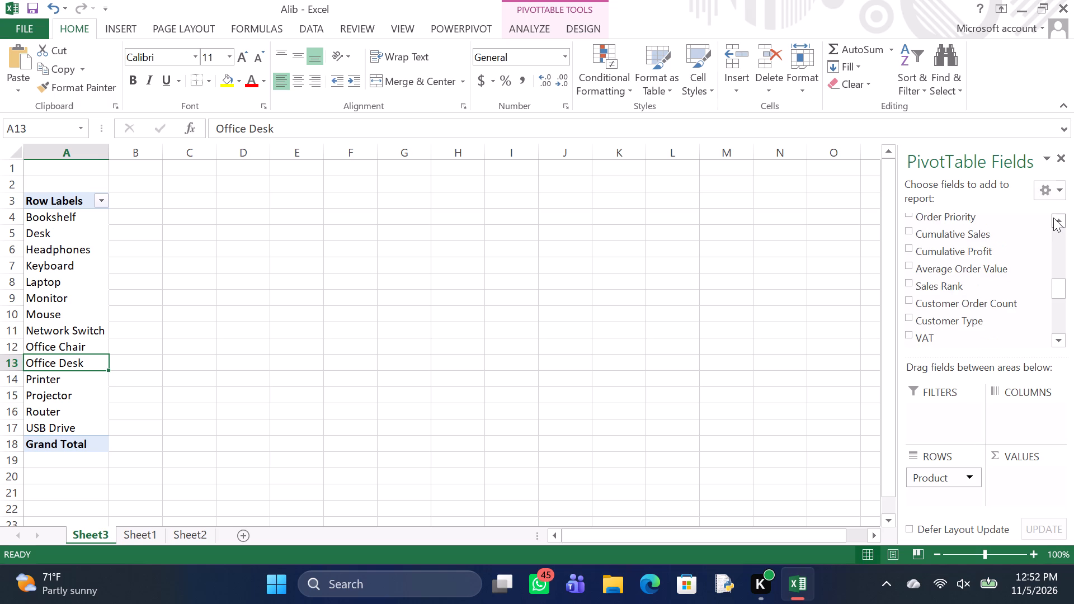
pyautogui.click(1053, 218)
pyautogui.click(1053, 218)
pyautogui.click(1053, 218)
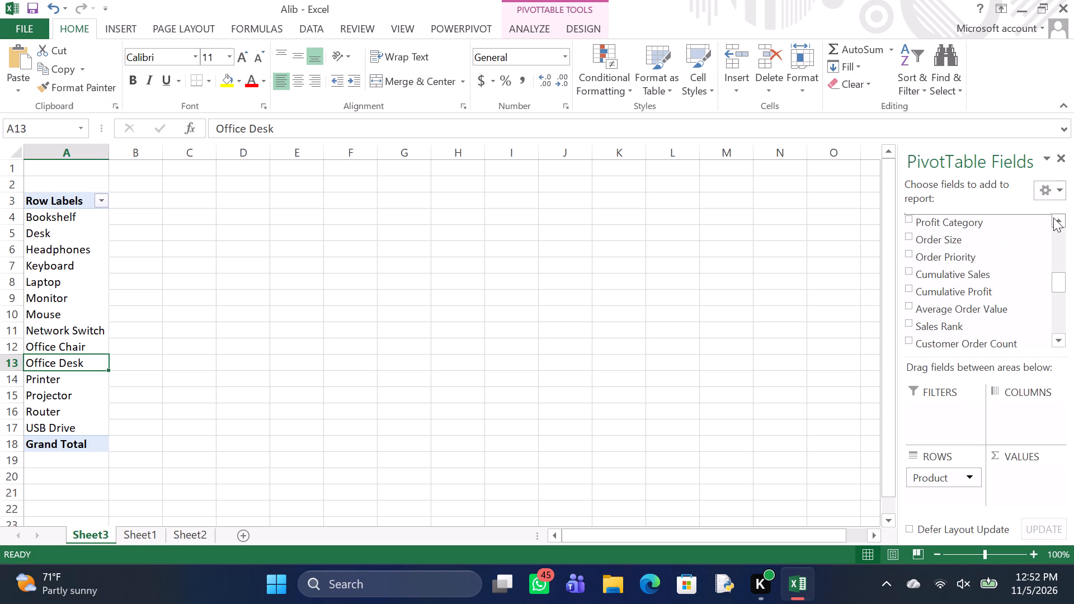
pyautogui.click(1053, 218)
pyautogui.click(1053, 218)
pyautogui.click(1053, 218)
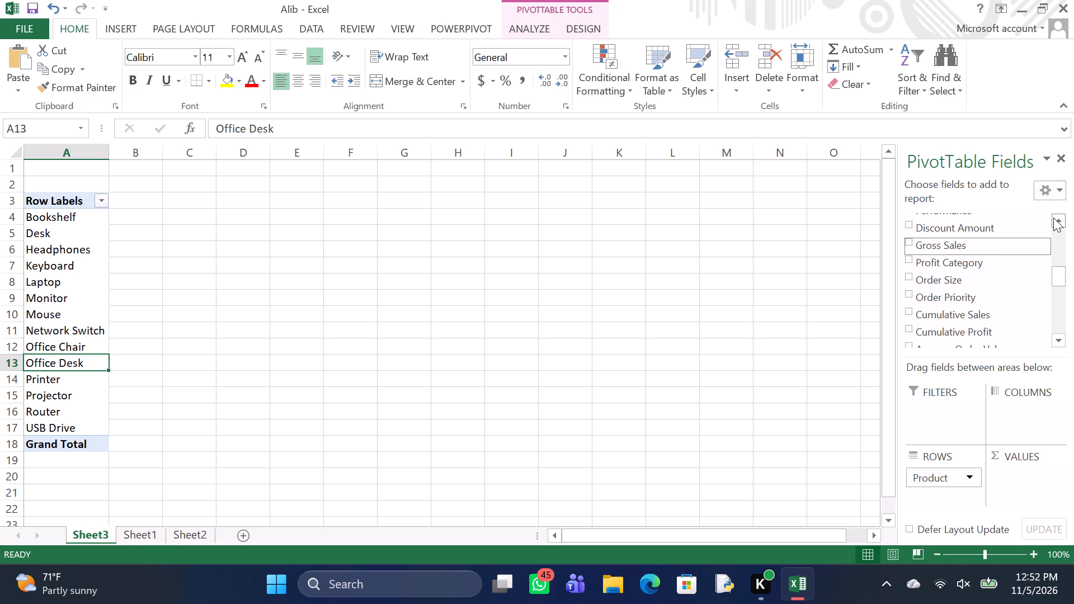
pyautogui.click(1053, 218)
pyautogui.click(1053, 218)
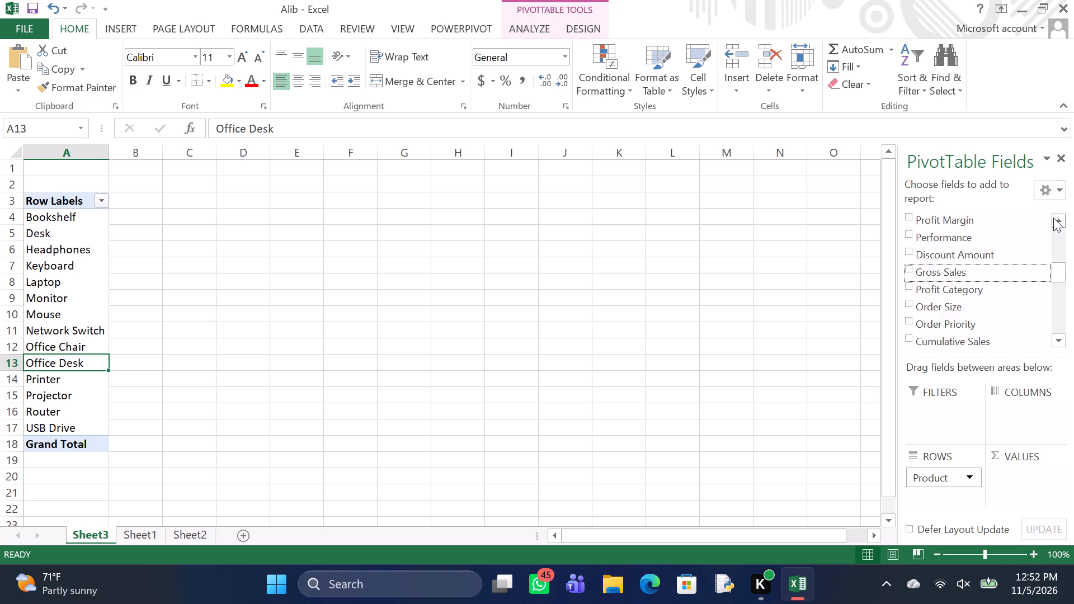
pyautogui.click(1053, 218)
pyautogui.click(1053, 218)
pyautogui.click(1053, 218)
pyautogui.click(1053, 218)
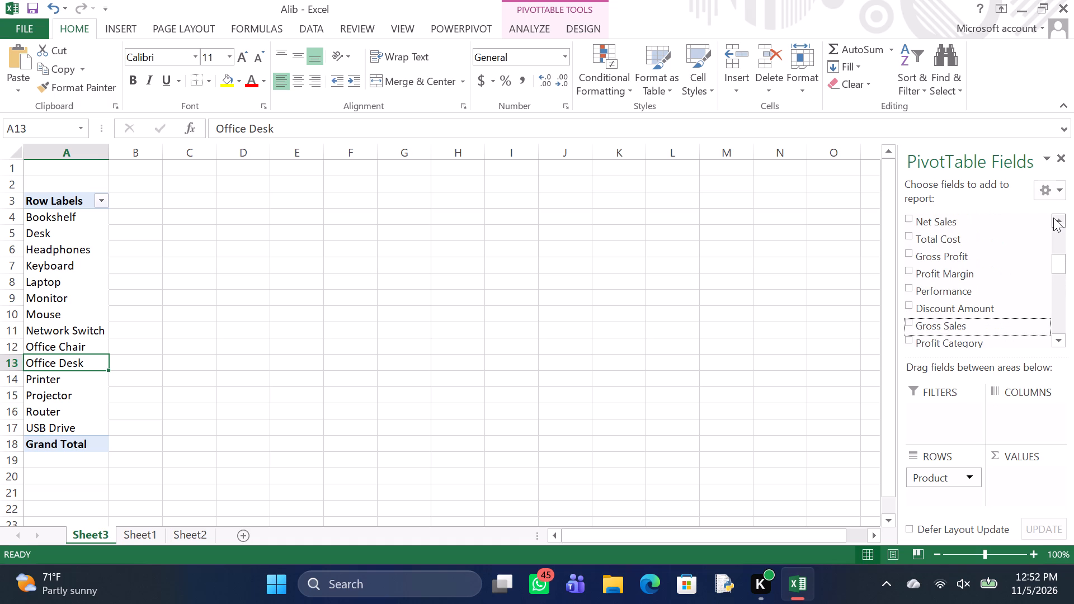
pyautogui.rightClick(1007, 225)
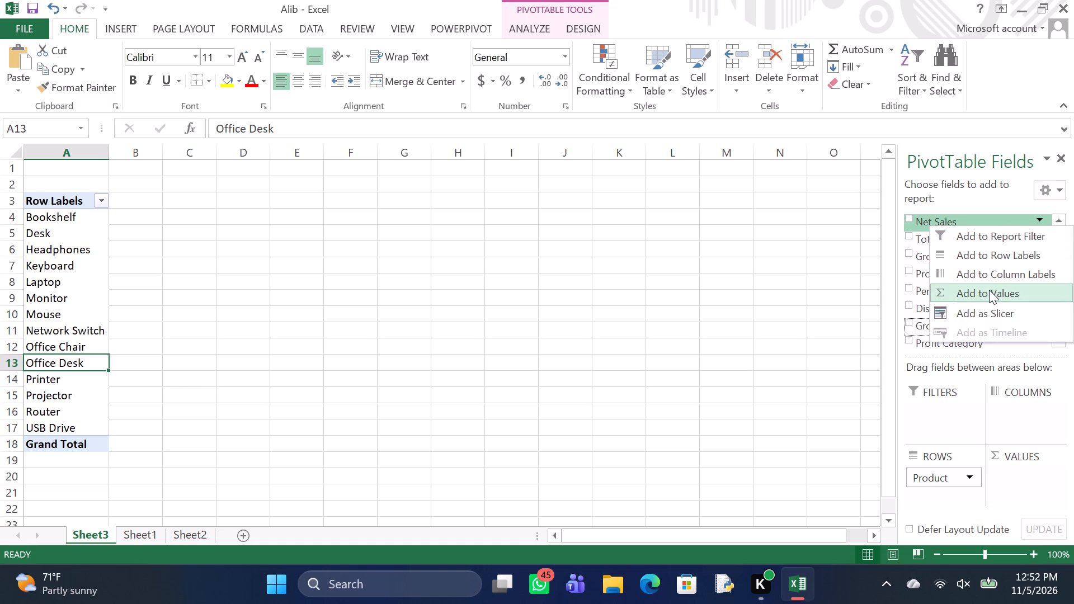
pyautogui.click(989, 290)
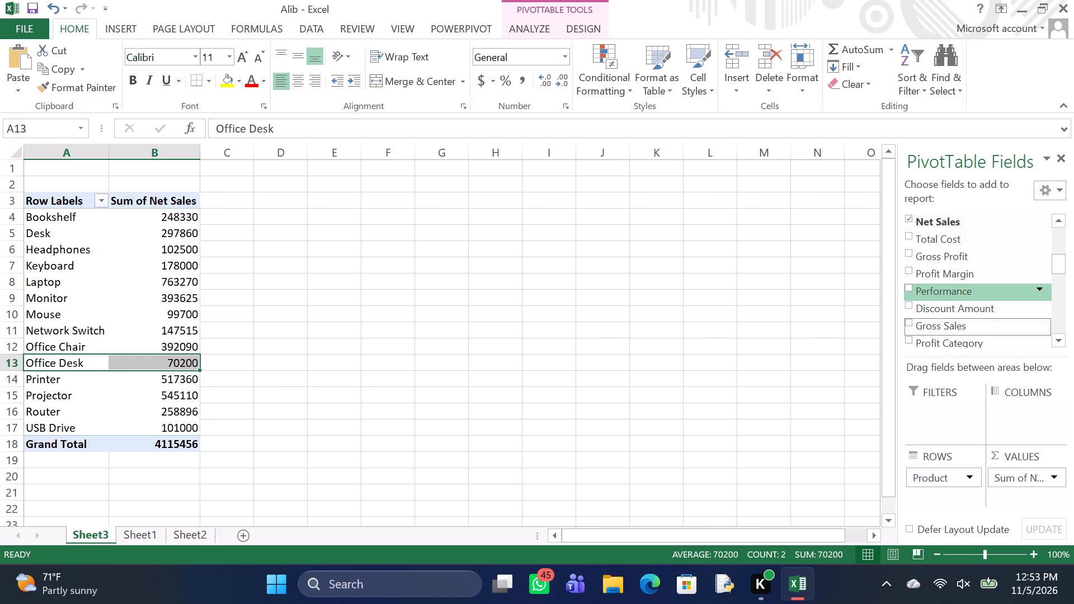
# Add the Gross Profit field to the PivotTable's values as a second sum for each product.
pyautogui.rightClick(964, 262)
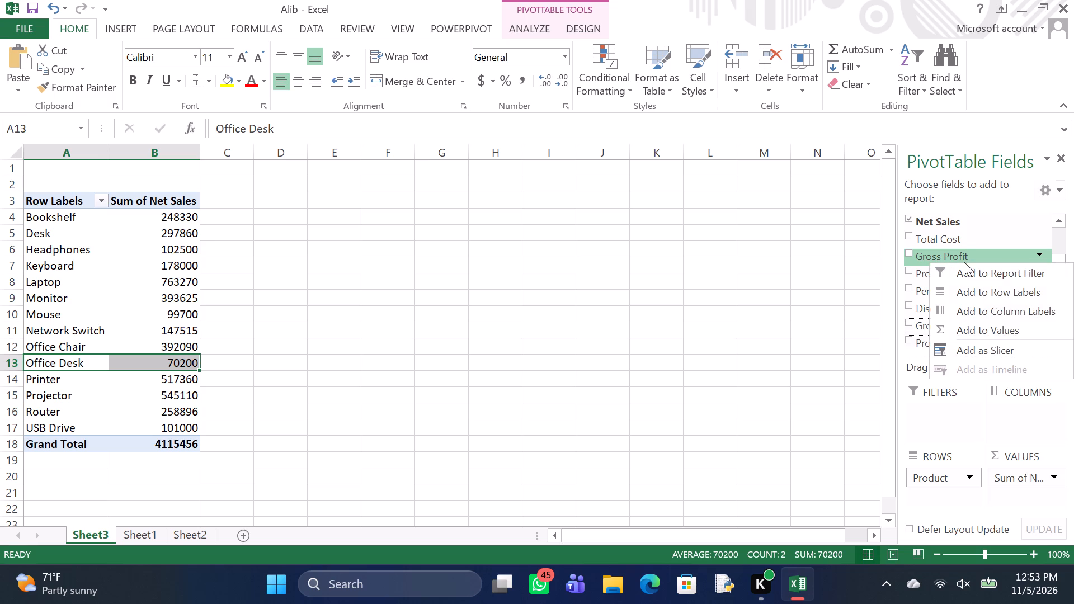
pyautogui.click(984, 331)
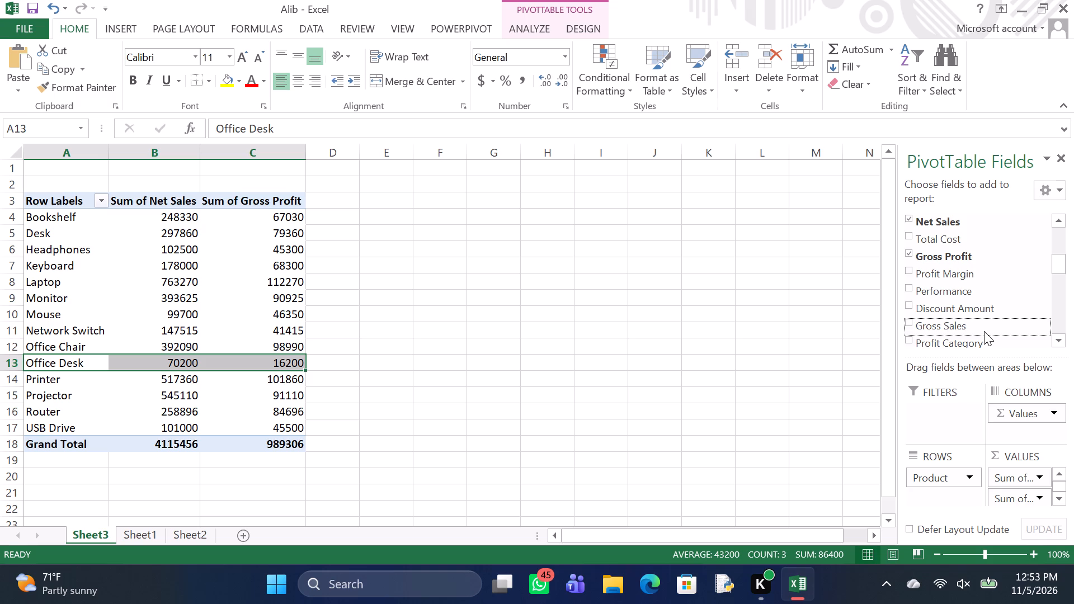
# Add the Quantity field to the PivotTable's values as a third sum for each product.
pyautogui.click(1054, 224)
pyautogui.click(1054, 224)
pyautogui.doubleClick(1054, 224)
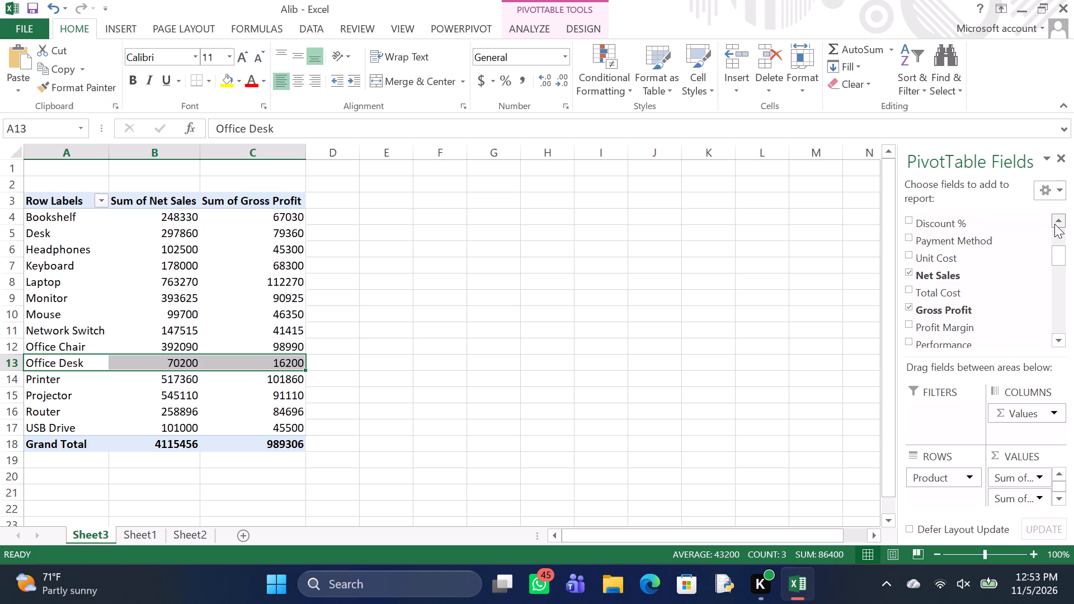
pyautogui.click(1054, 224)
pyautogui.click(1054, 224)
pyautogui.click(1054, 224)
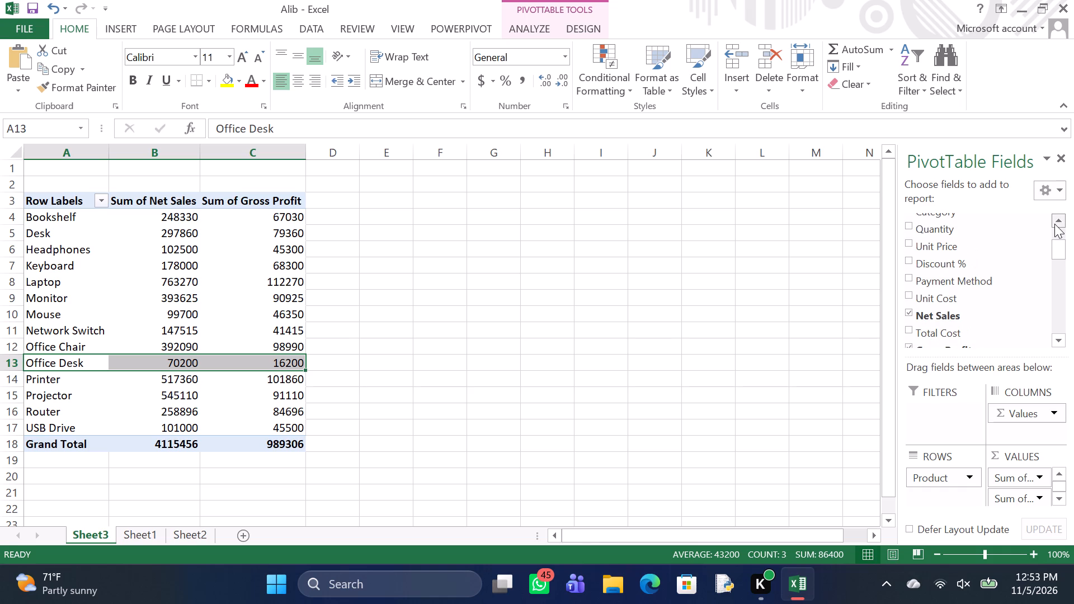
pyautogui.rightClick(982, 228)
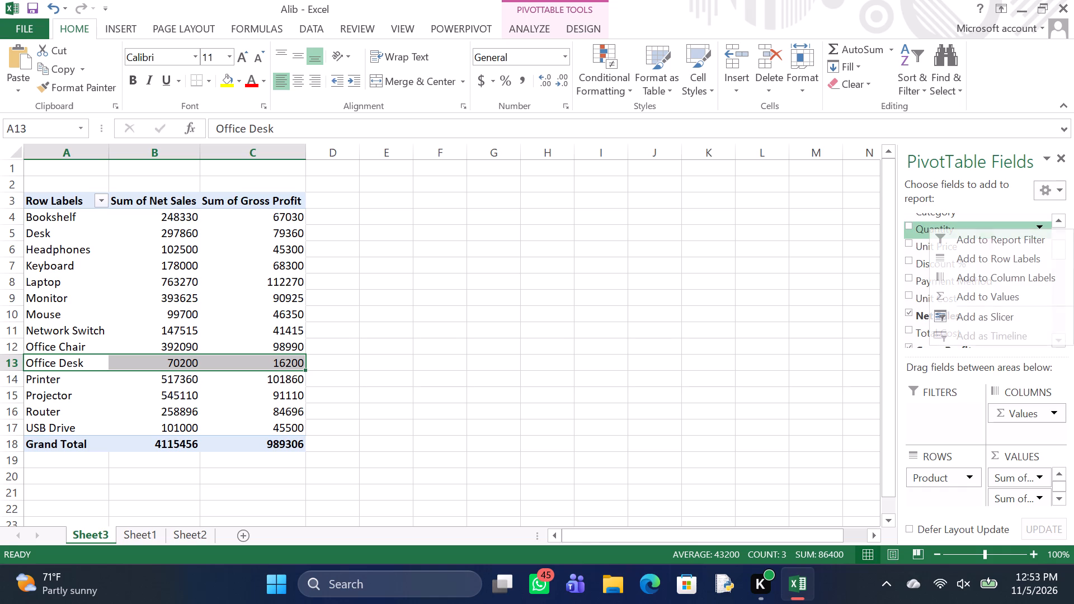
pyautogui.click(983, 292)
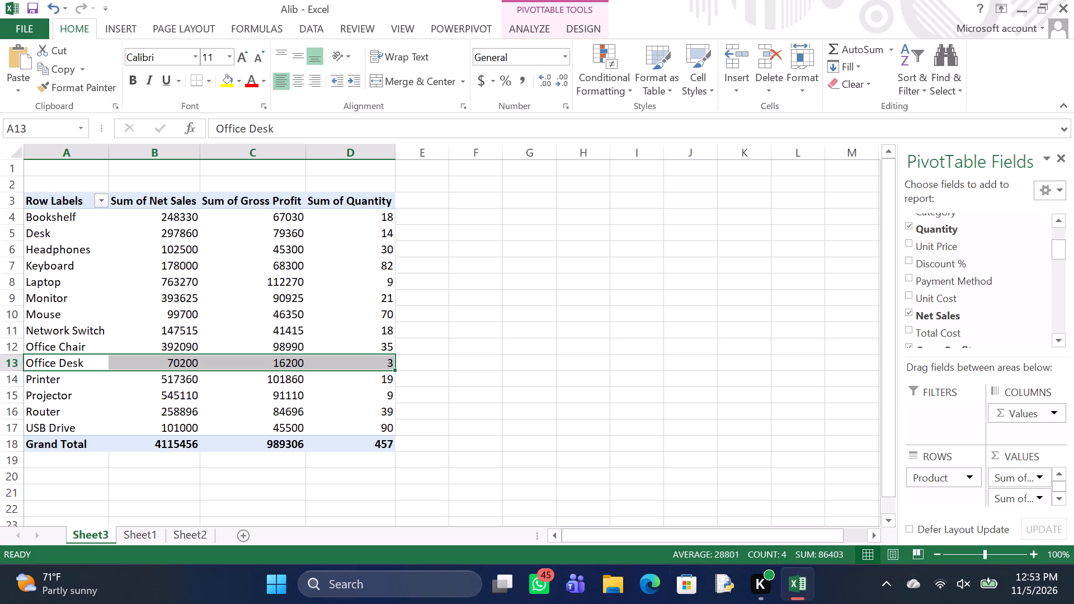
# Show the Sum of Net Sales values in the PivotTable as % of Grand Total.
pyautogui.click(184, 282)
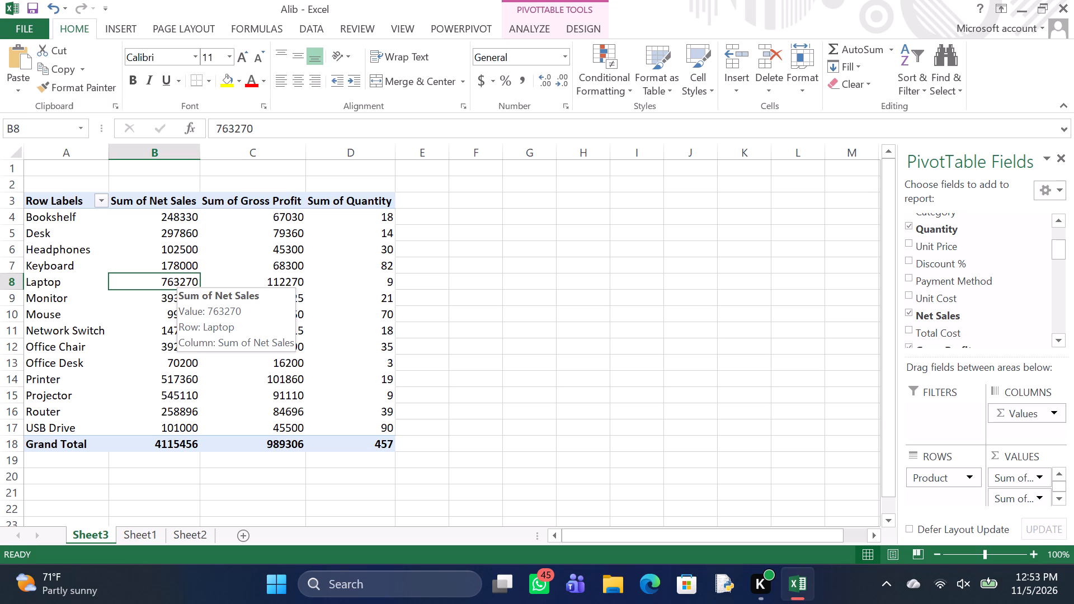
pyautogui.rightClick(184, 282)
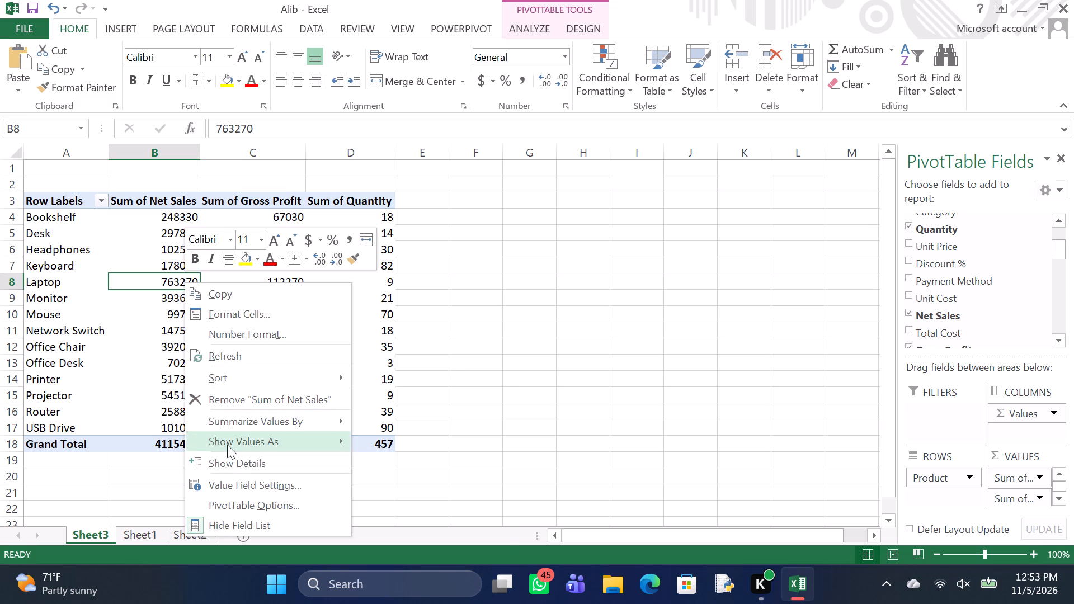
pyautogui.click(227, 445)
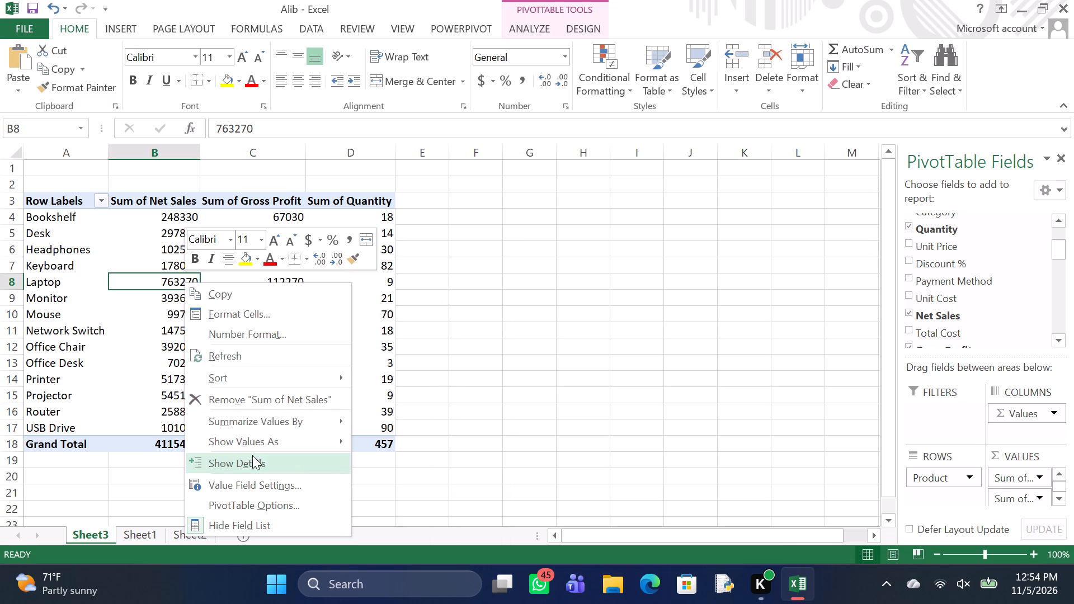
pyautogui.click(257, 442)
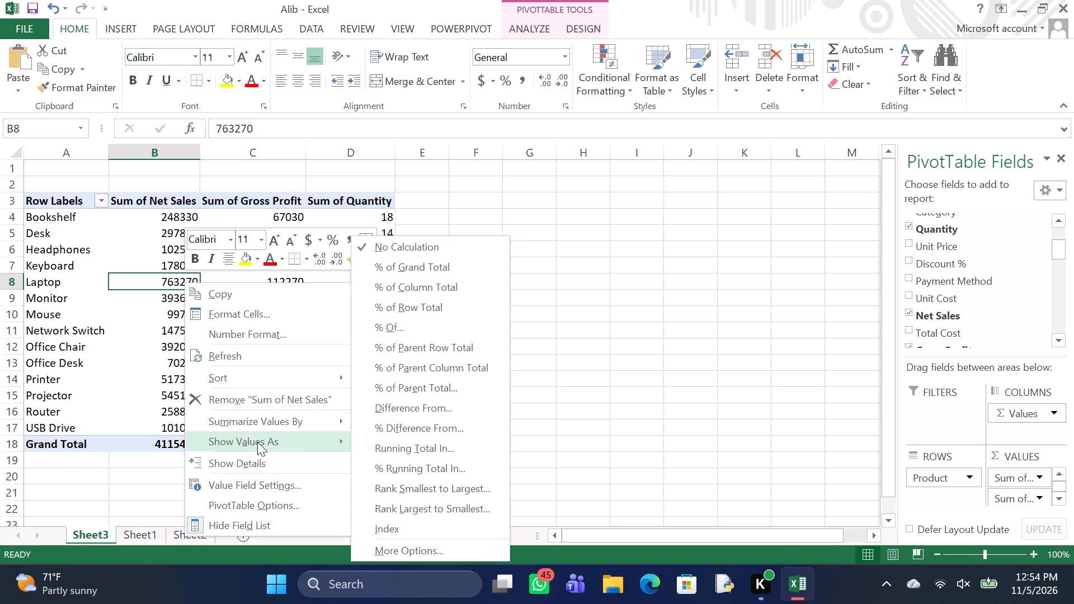
pyautogui.click(257, 442)
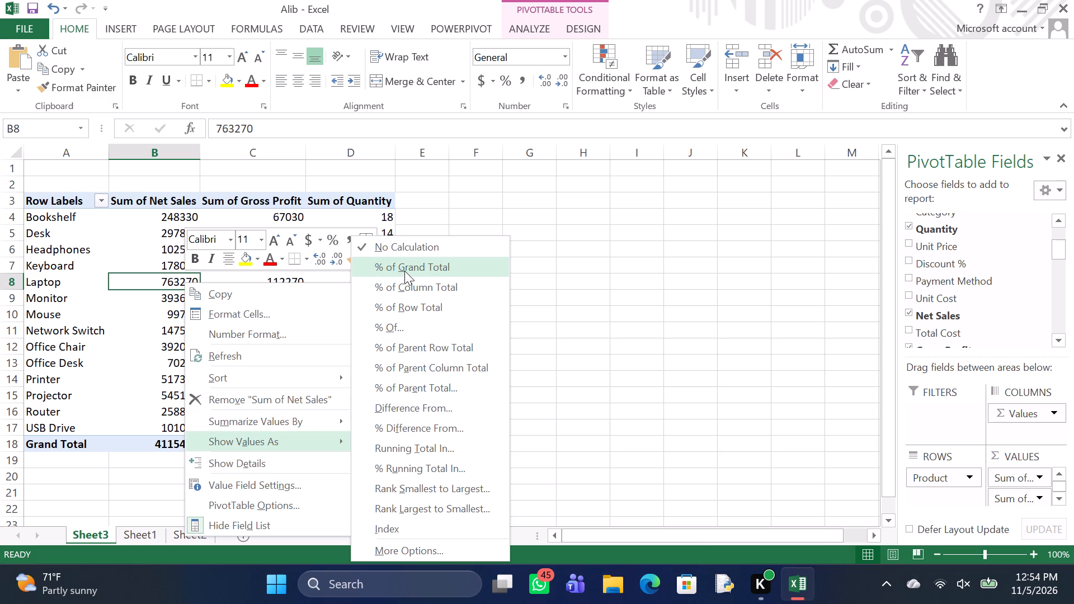
pyautogui.click(404, 271)
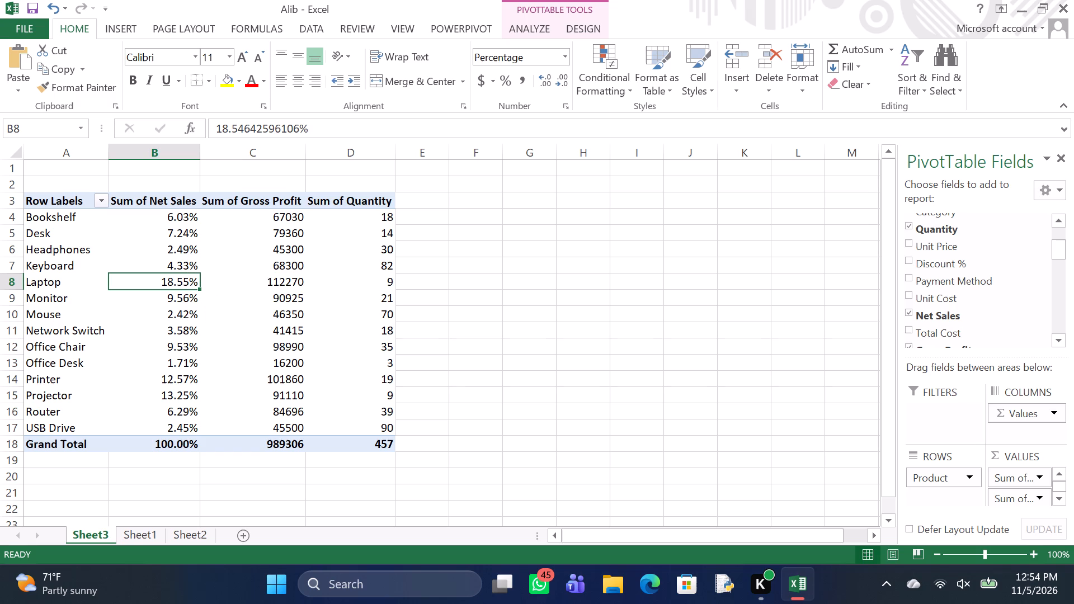
# Show the Sum of Gross Profit values in the PivotTable as % of Grand Total.
pyautogui.click(281, 251)
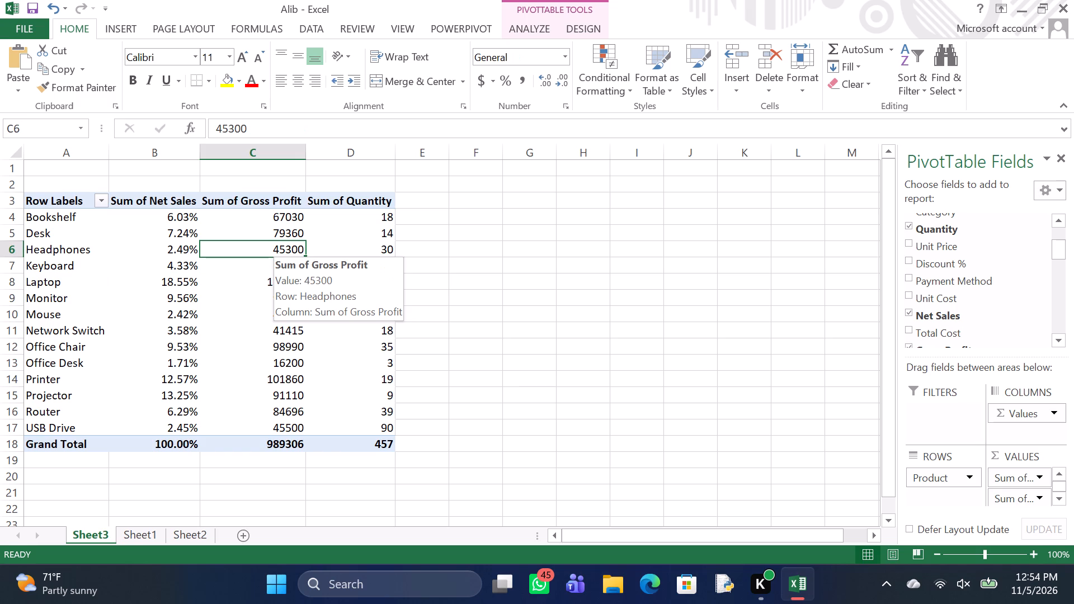
pyautogui.rightClick(281, 251)
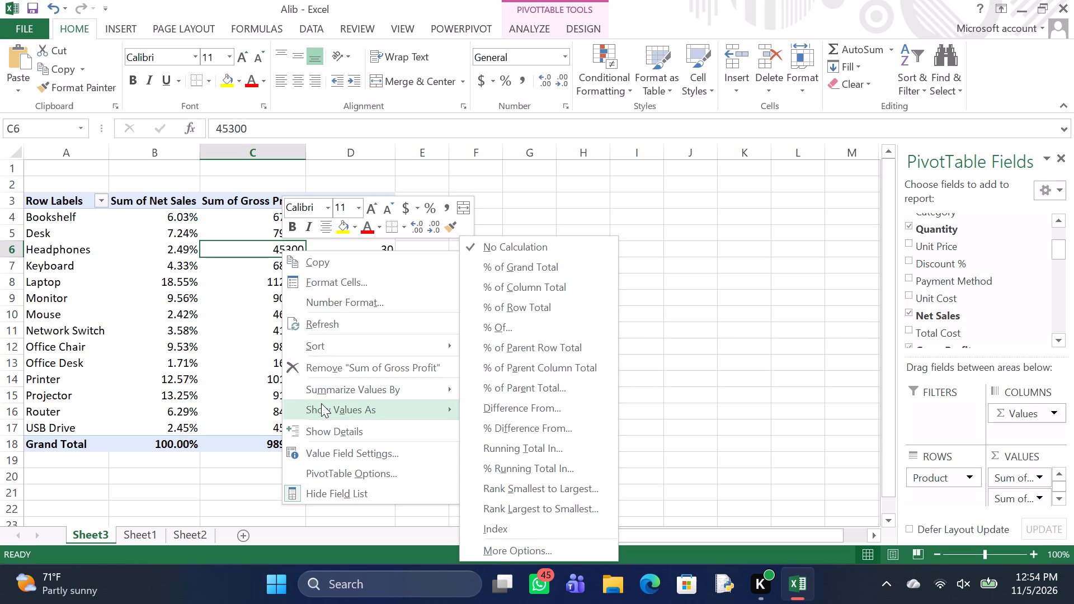
pyautogui.click(321, 403)
pyautogui.click(321, 403)
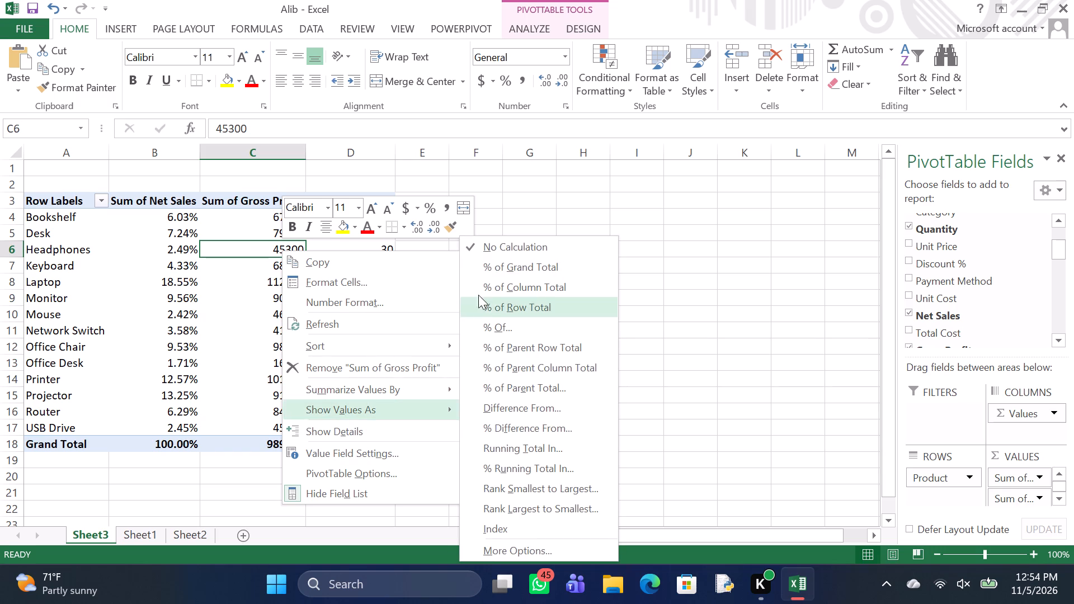
pyautogui.click(492, 266)
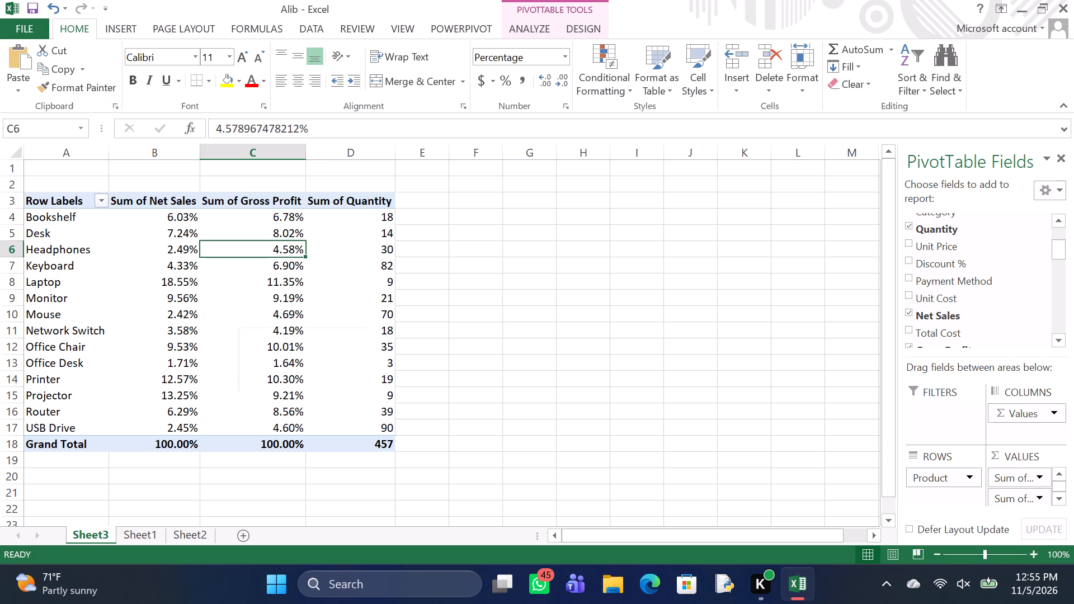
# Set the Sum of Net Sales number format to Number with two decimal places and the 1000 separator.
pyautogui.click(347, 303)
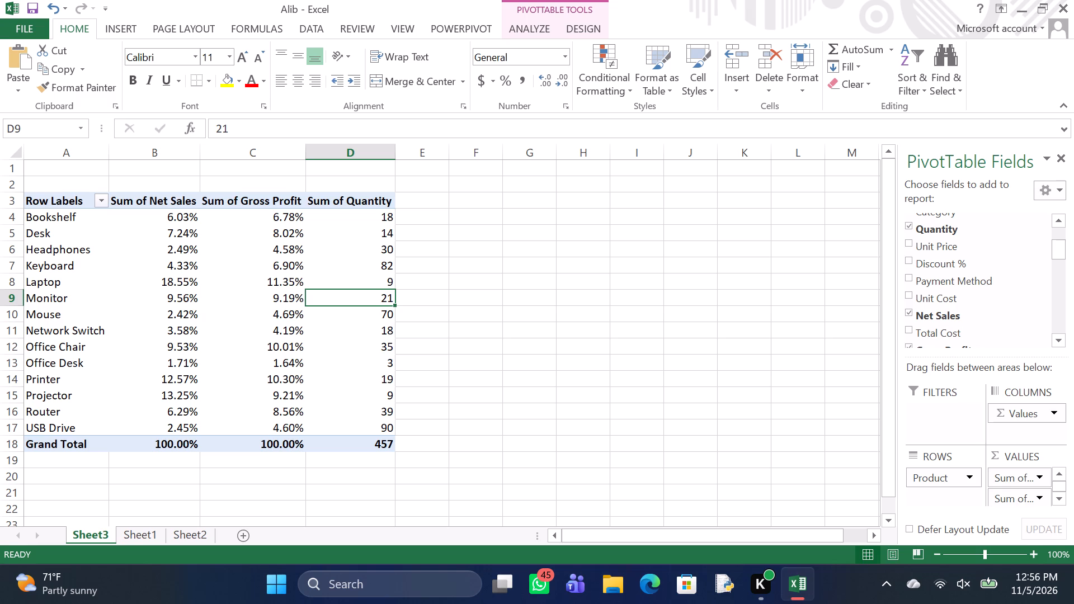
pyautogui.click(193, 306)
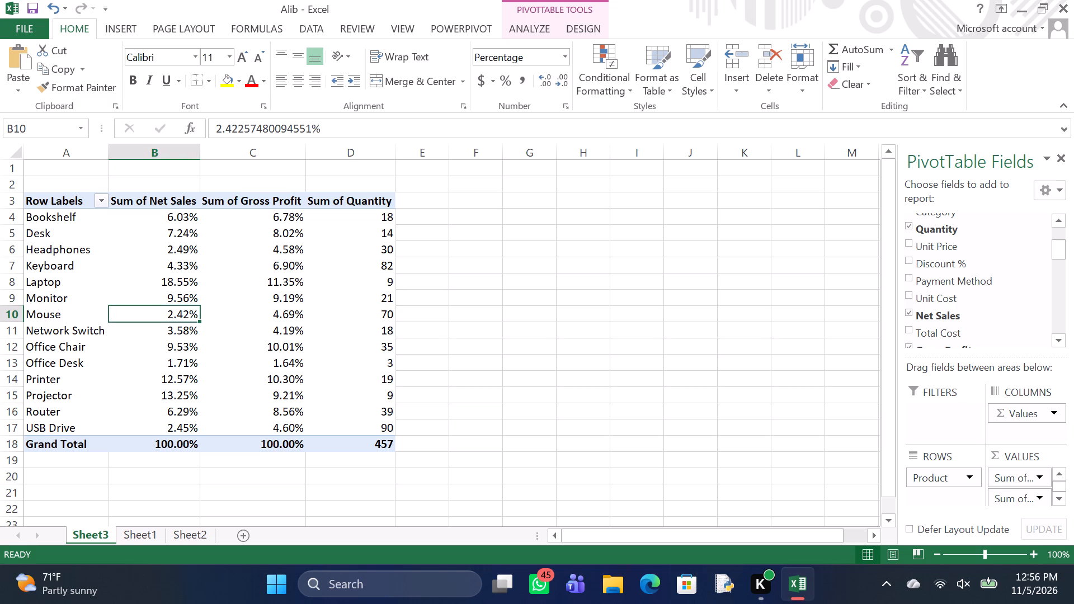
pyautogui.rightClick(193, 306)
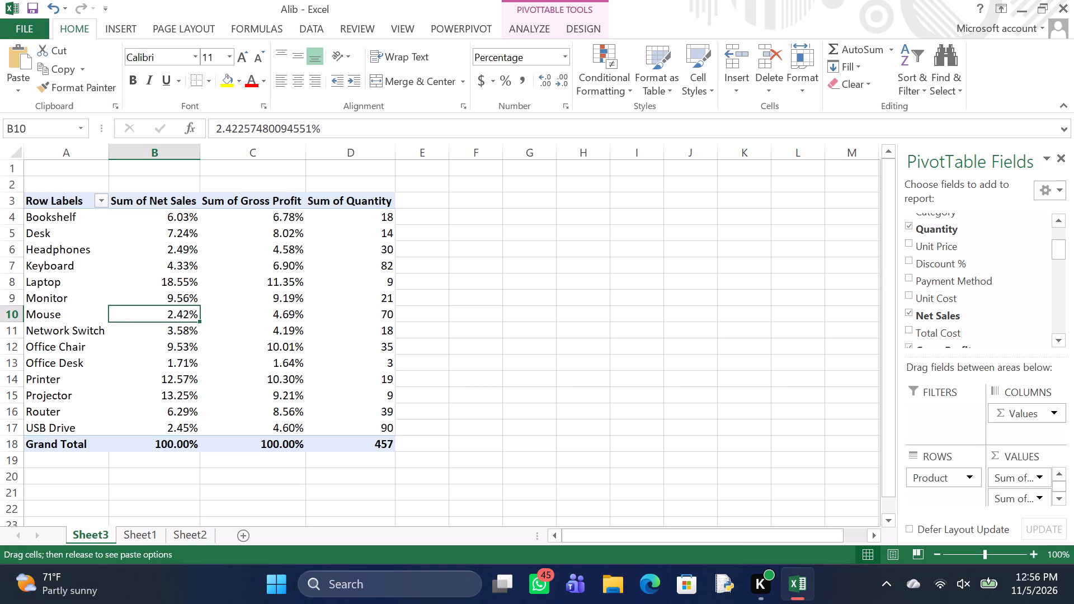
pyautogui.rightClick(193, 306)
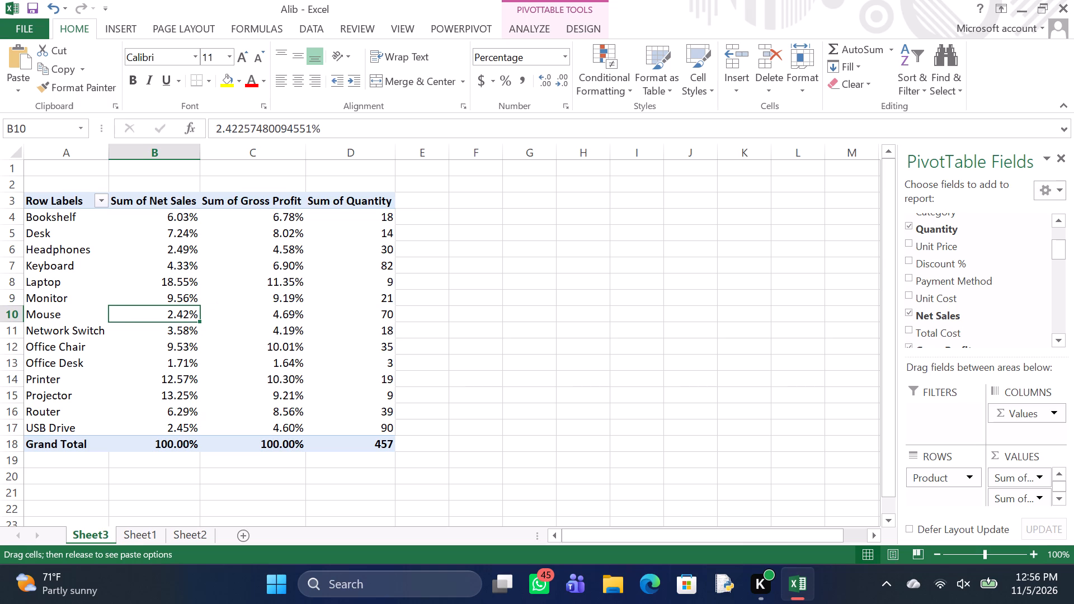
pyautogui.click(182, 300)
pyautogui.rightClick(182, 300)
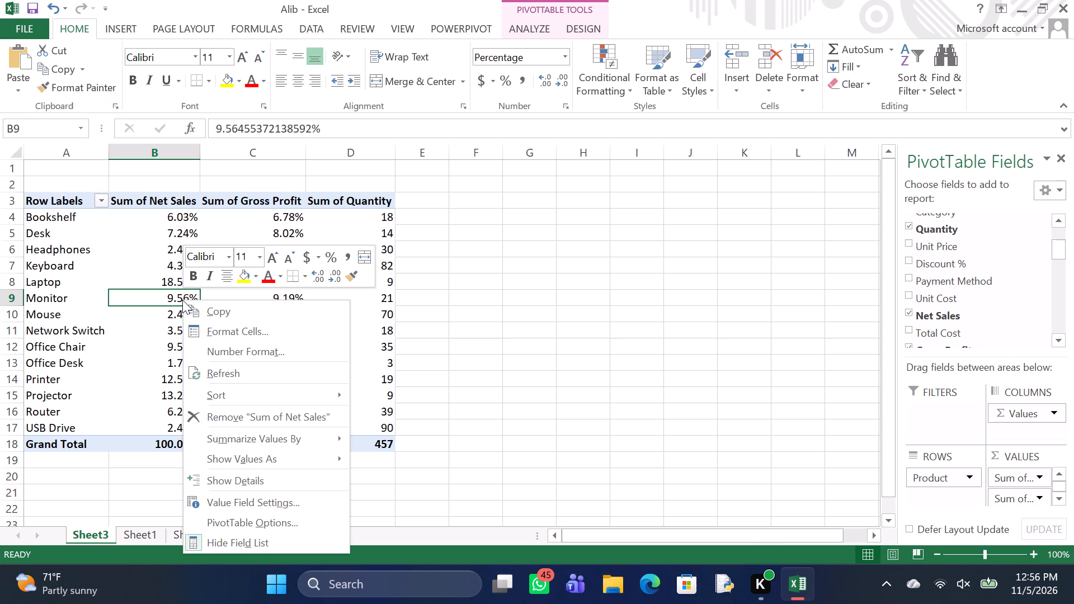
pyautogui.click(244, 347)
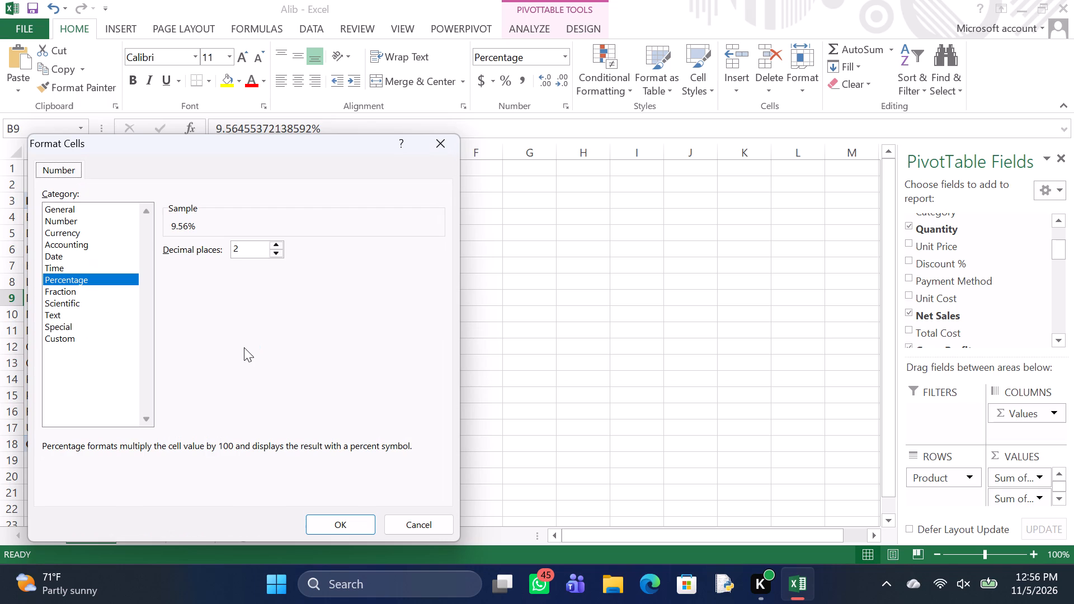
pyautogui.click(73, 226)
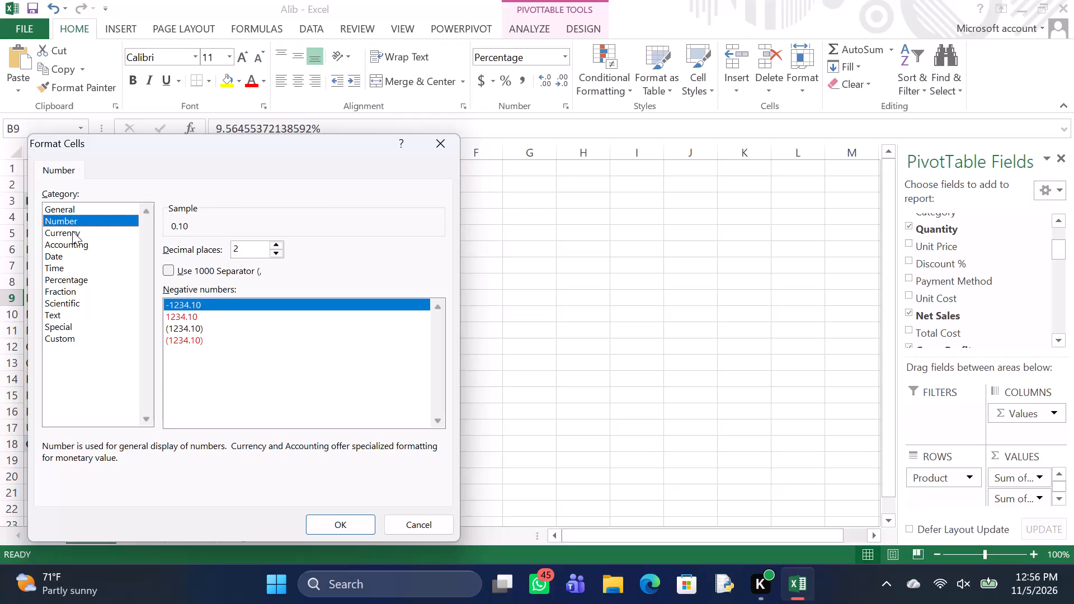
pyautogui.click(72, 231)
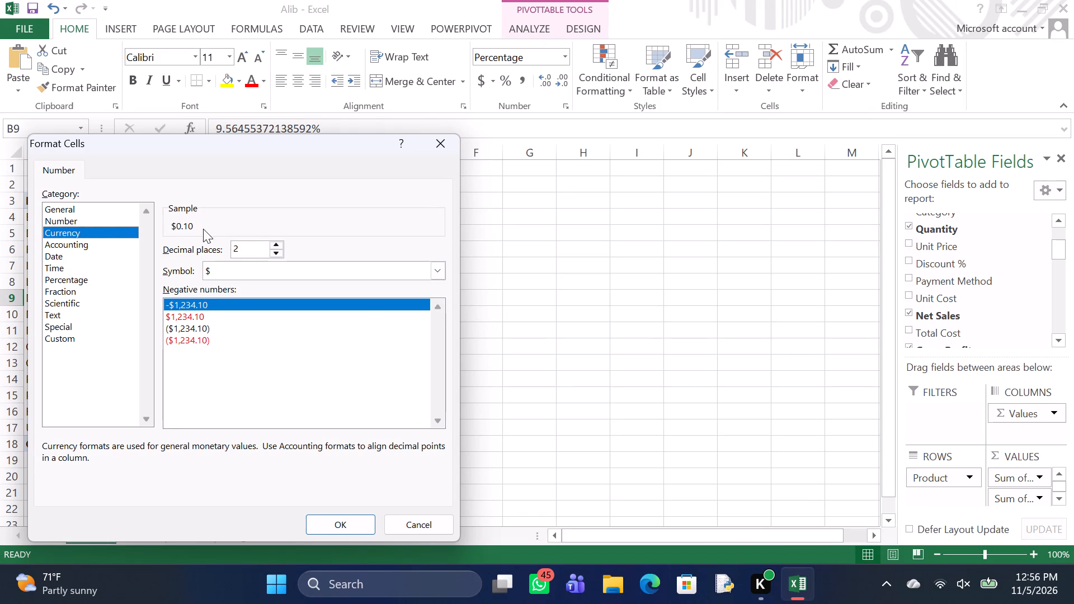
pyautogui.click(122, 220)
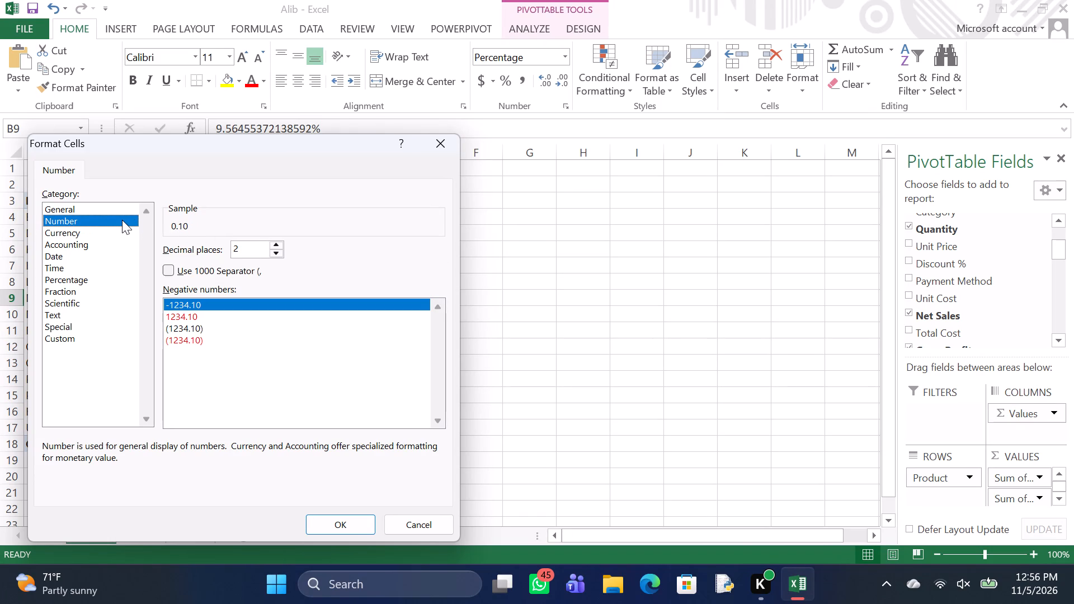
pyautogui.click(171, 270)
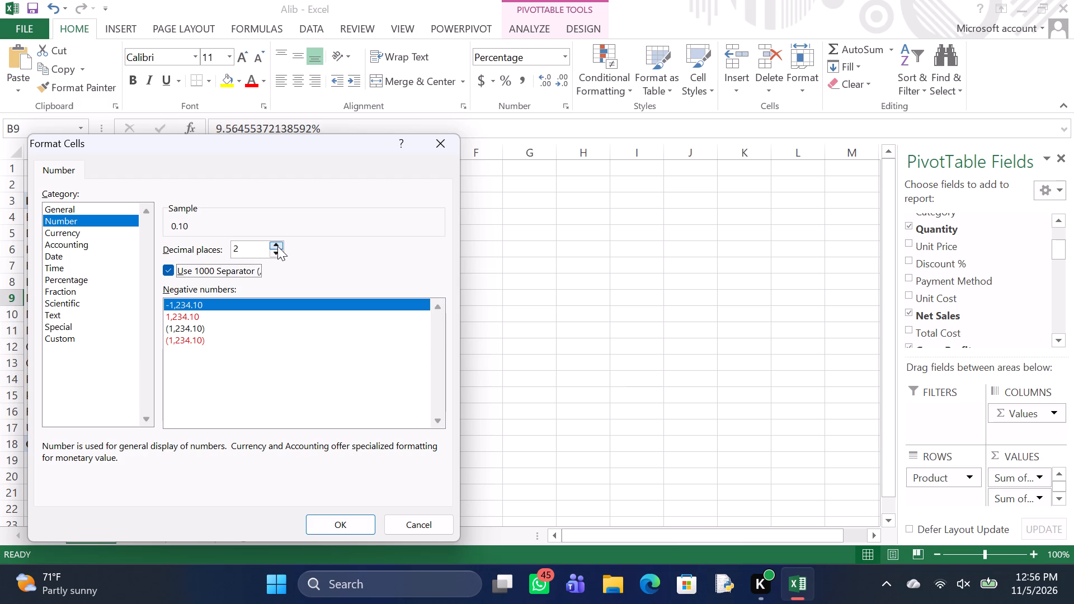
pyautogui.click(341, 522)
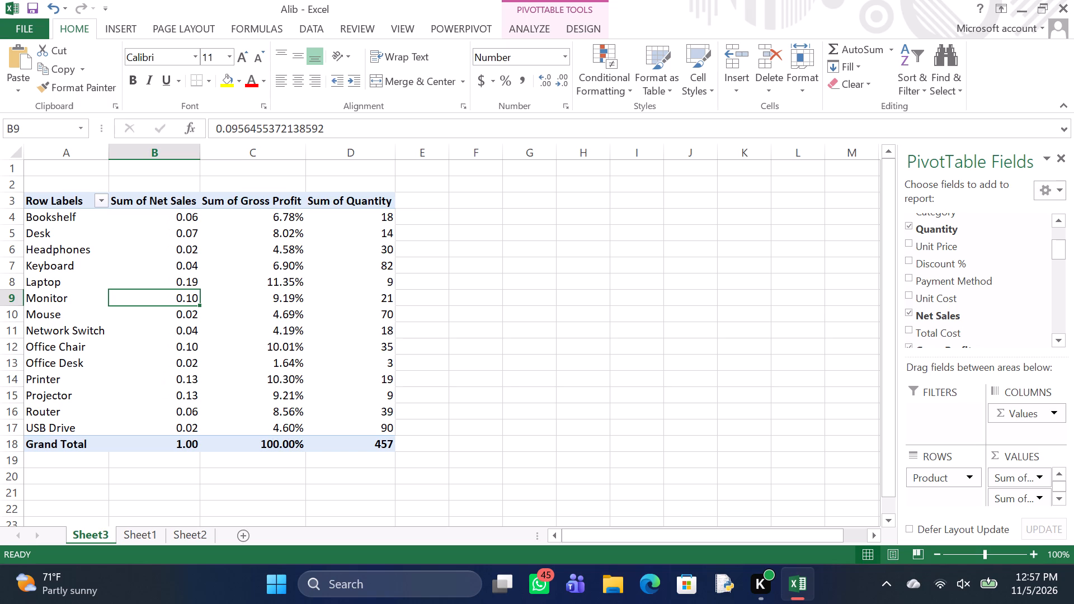
# Format all Sum of Net Sales values, including the grand total, as percentages with two decimal places.
pyautogui.rightClick(341, 522)
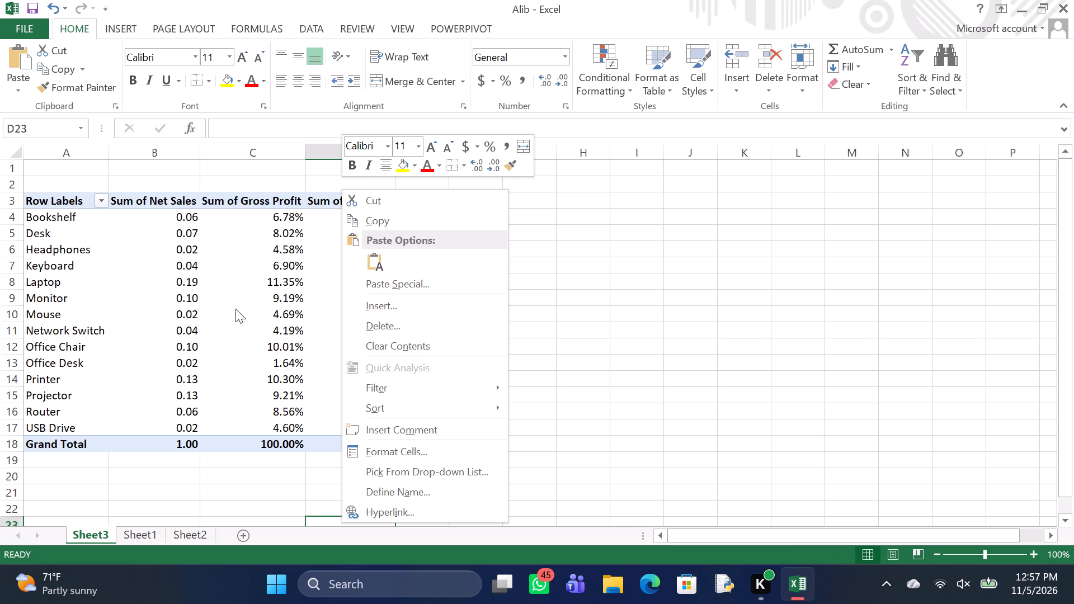
pyautogui.click(177, 304)
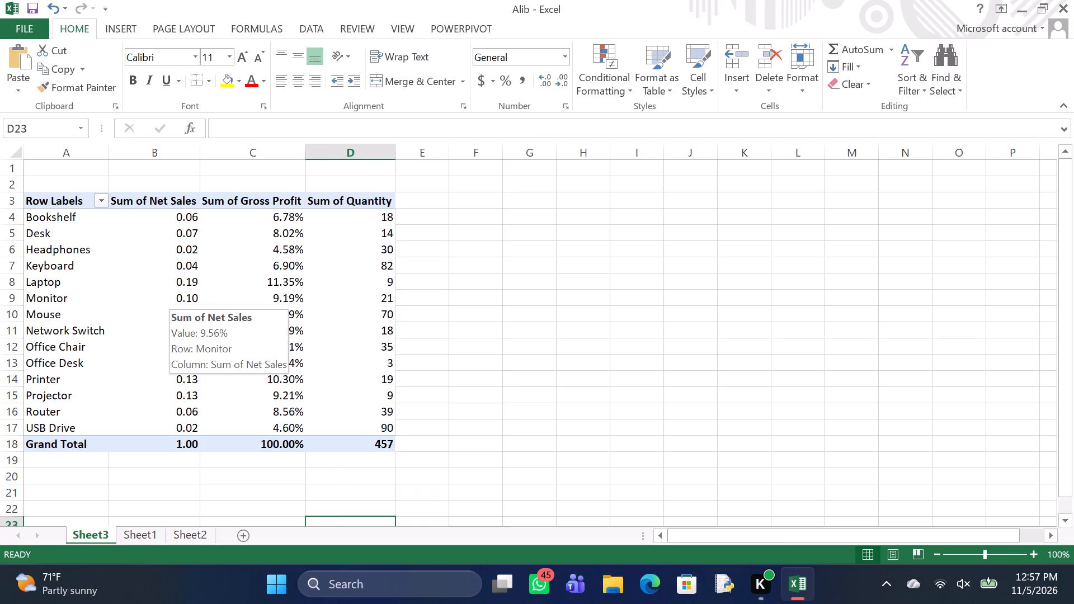
pyautogui.click(505, 79)
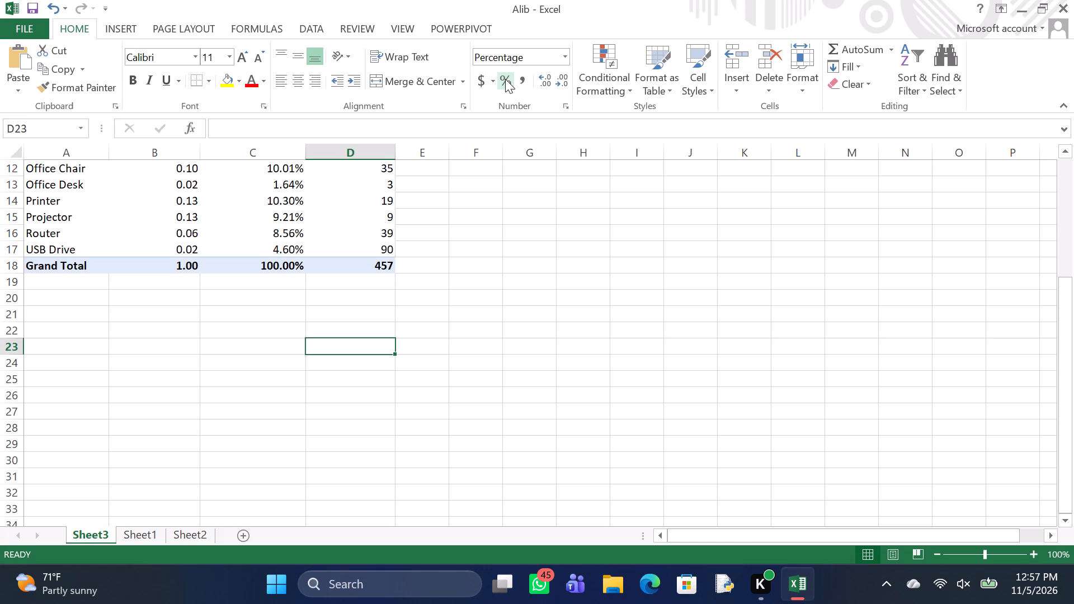
pyautogui.click(505, 79)
pyautogui.scroll(3, 209, 242)
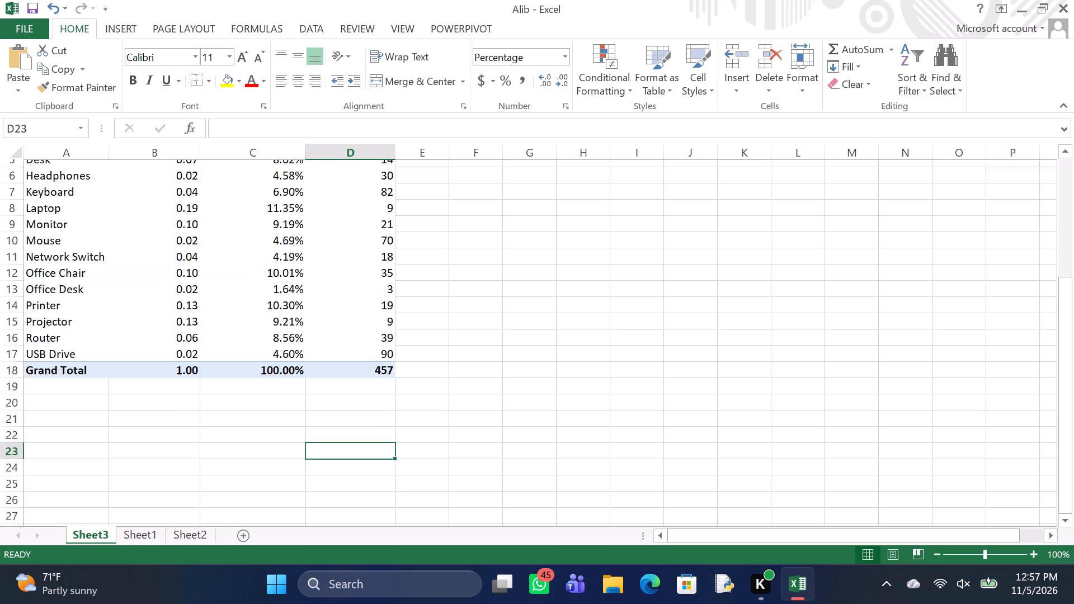
pyautogui.scroll(1, 209, 242)
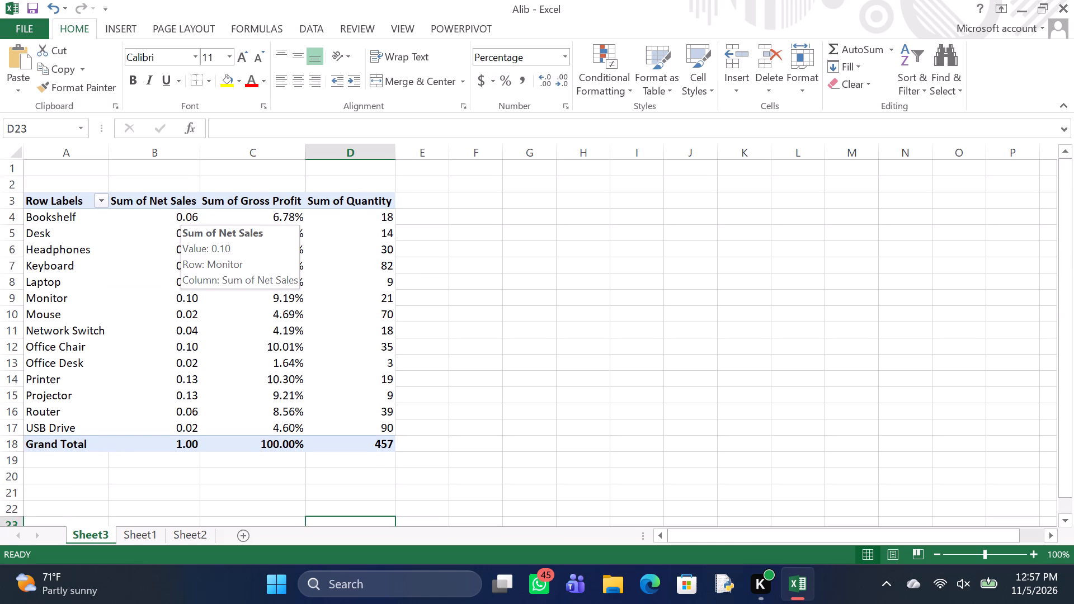
pyautogui.moveTo(189, 220); pyautogui.dragTo(192, 272)
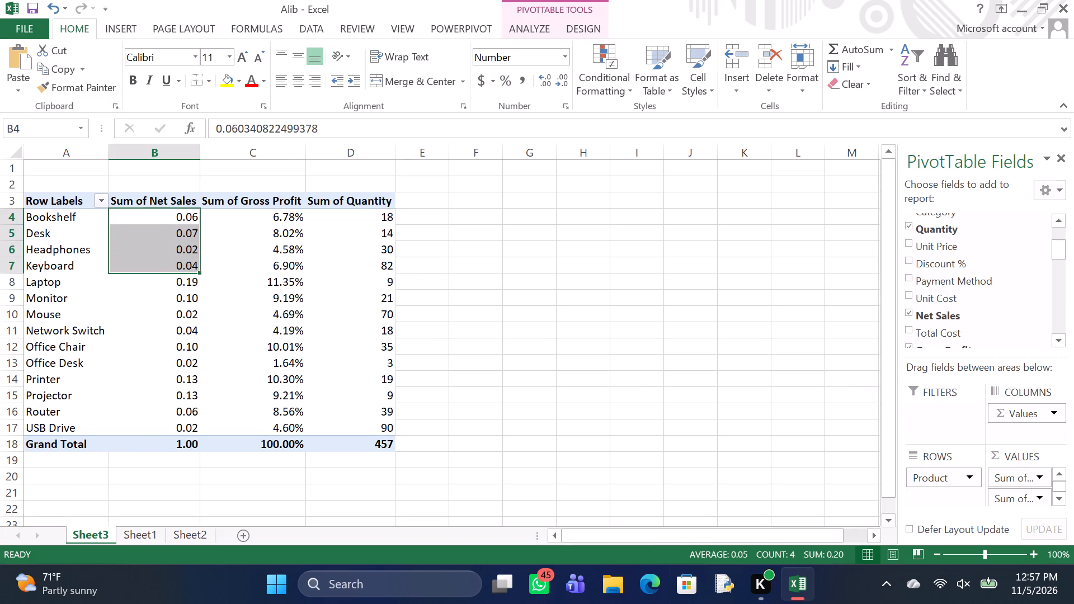
pyautogui.moveTo(186, 217); pyautogui.dragTo(189, 310)
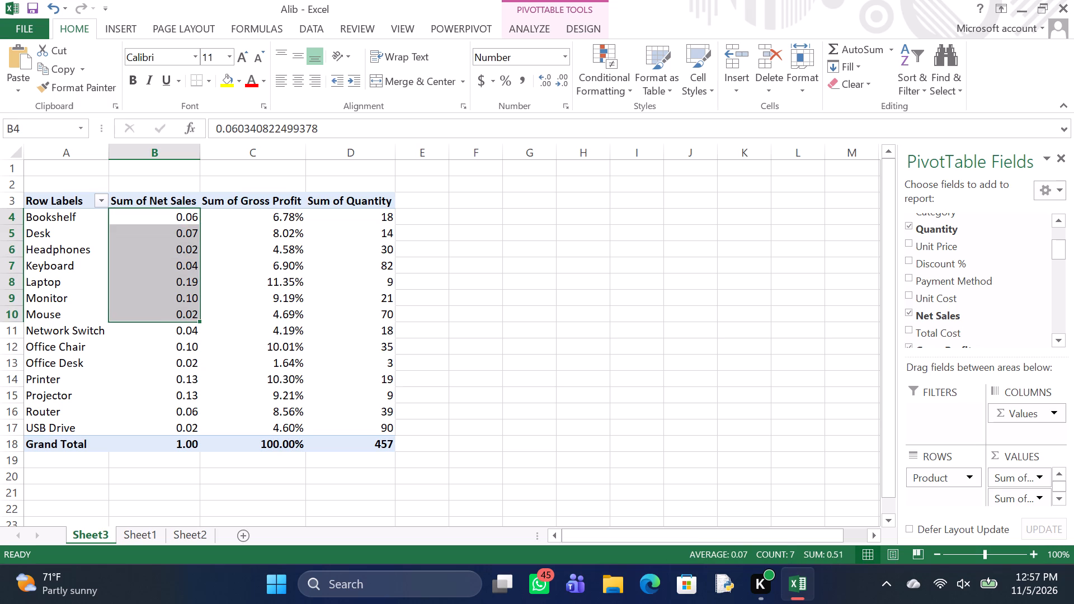
pyautogui.moveTo(181, 220); pyautogui.dragTo(197, 438)
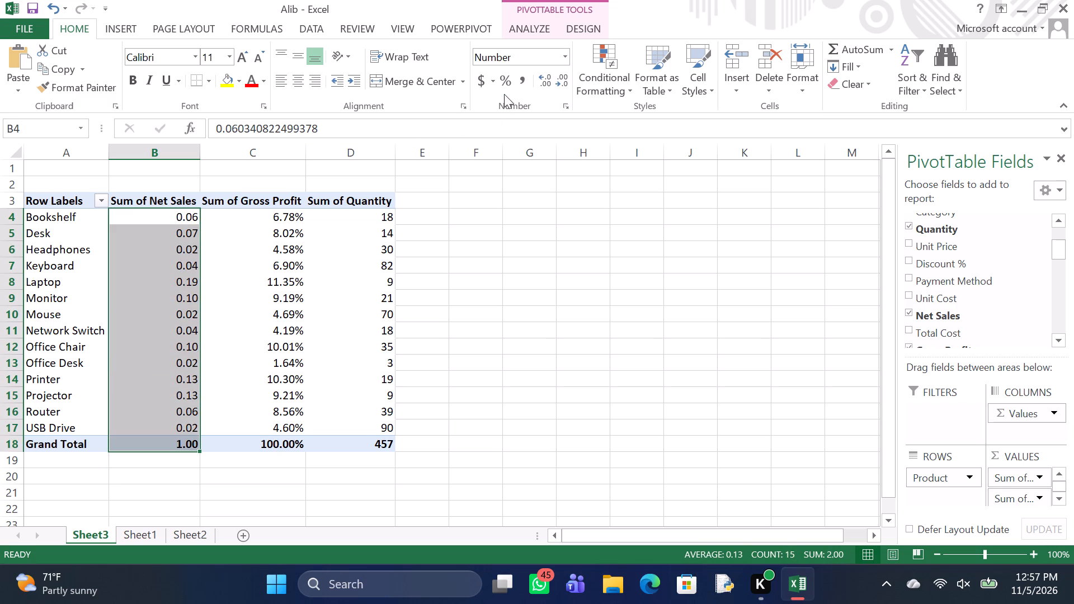
pyautogui.click(508, 82)
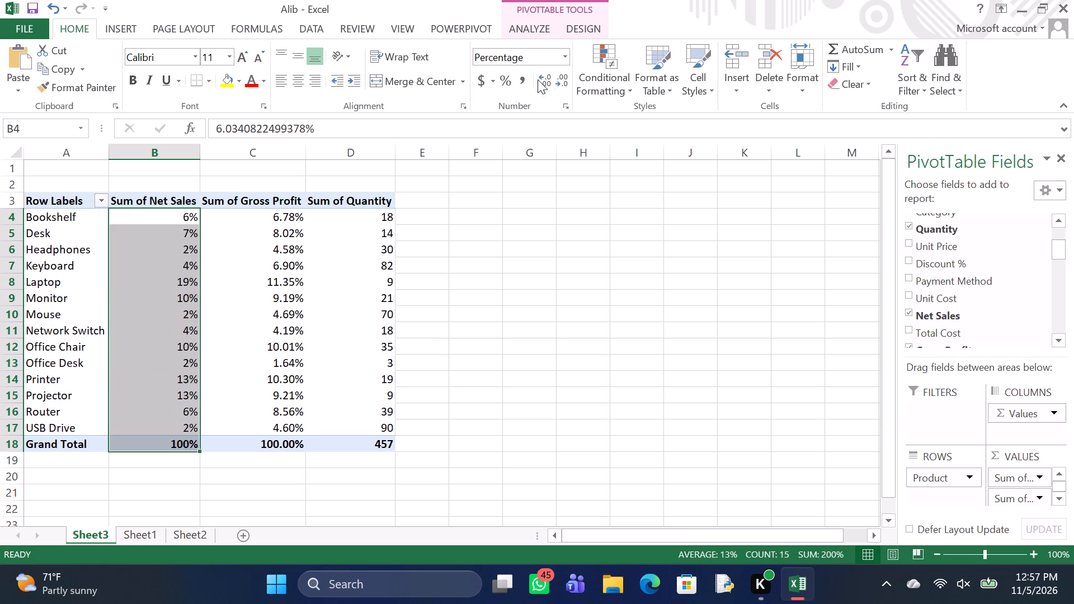
pyautogui.click(544, 81)
pyautogui.click(544, 81)
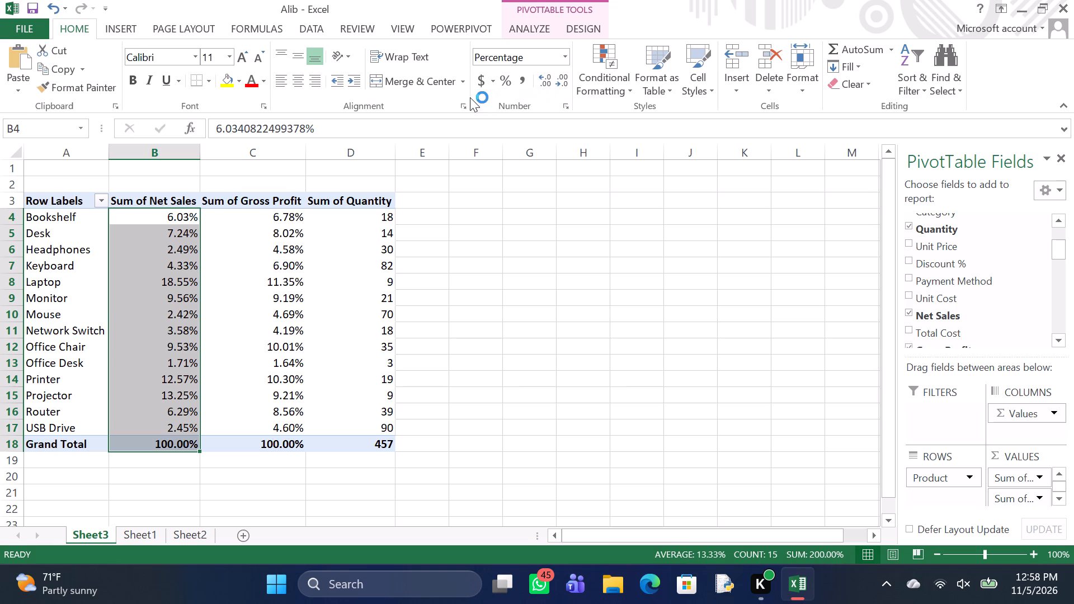
# Insert a Clustered Column PivotChart based on the Sheet3 PivotTable.
pyautogui.click(187, 300)
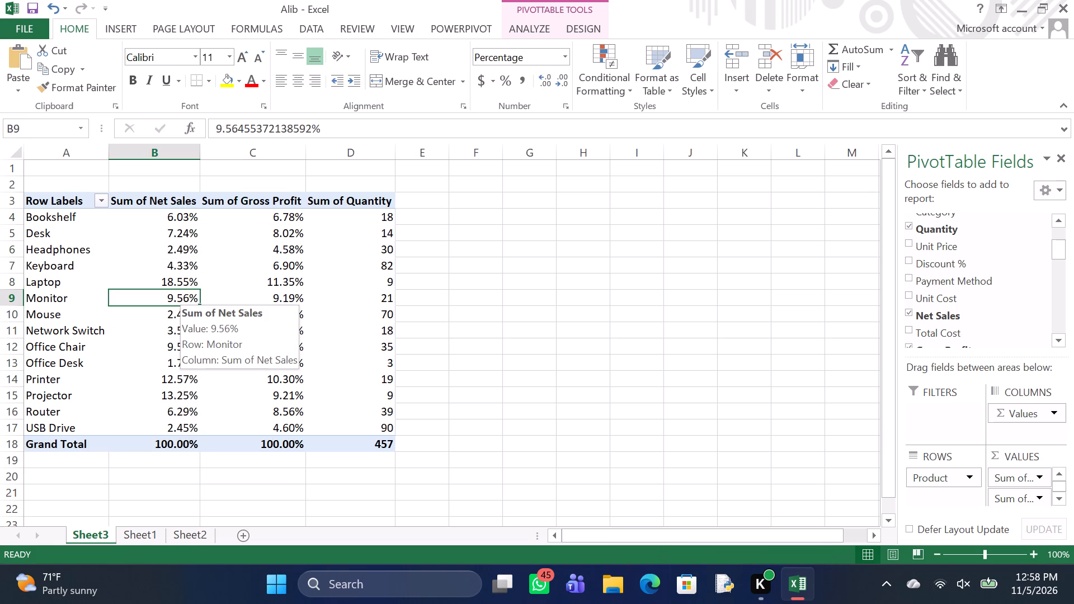
pyautogui.click(534, 27)
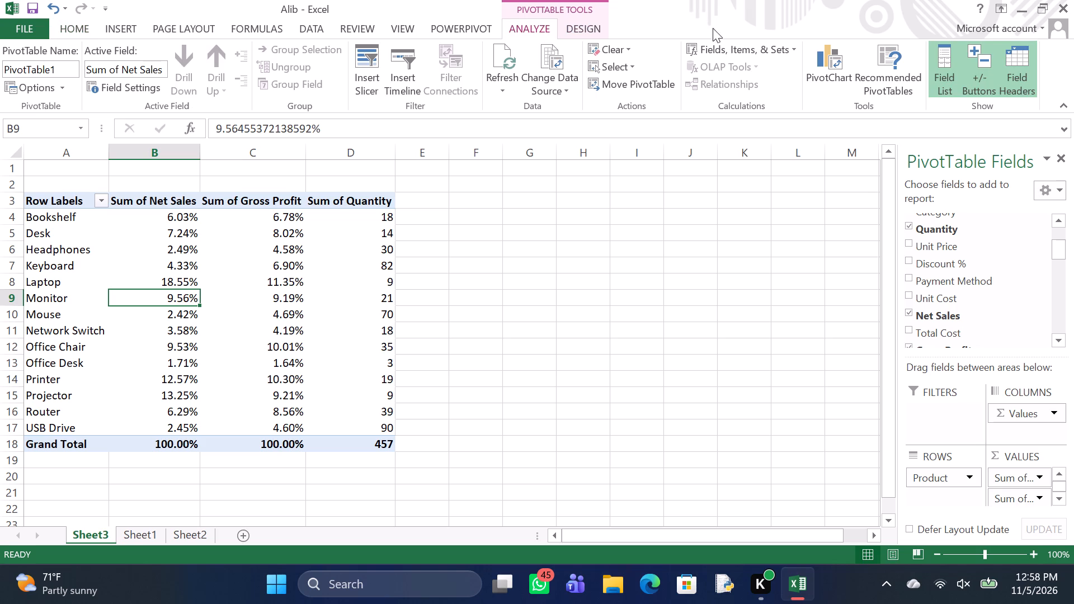
pyautogui.click(814, 64)
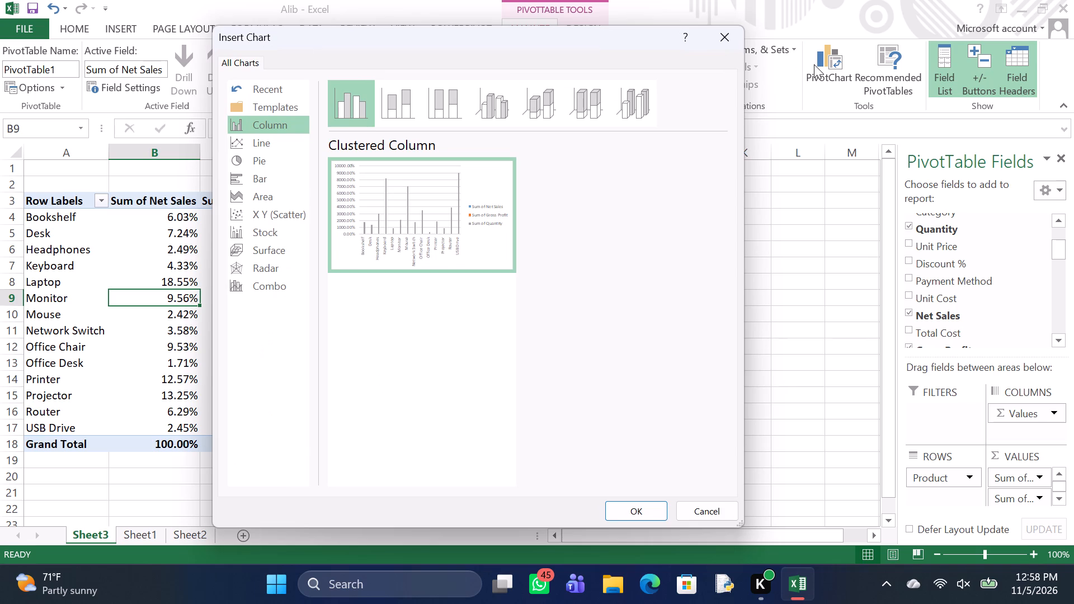
pyautogui.click(370, 102)
pyautogui.click(638, 509)
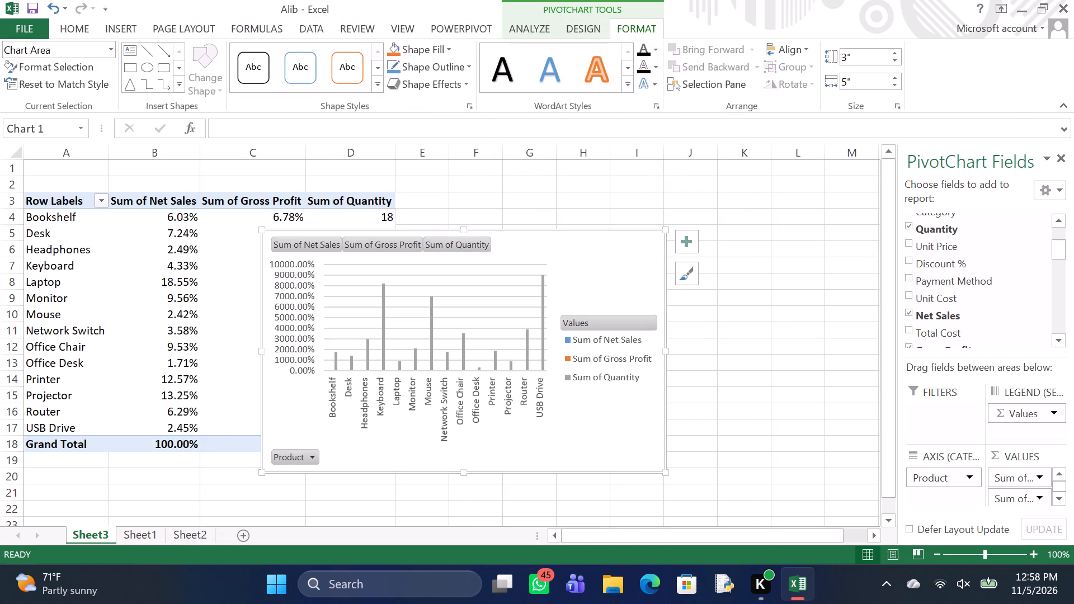
# Move the PivotChart beside the PivotTable, clear of its data, so it starts at about column E.
pyautogui.click(594, 427)
pyautogui.moveTo(636, 411); pyautogui.dragTo(788, 408)
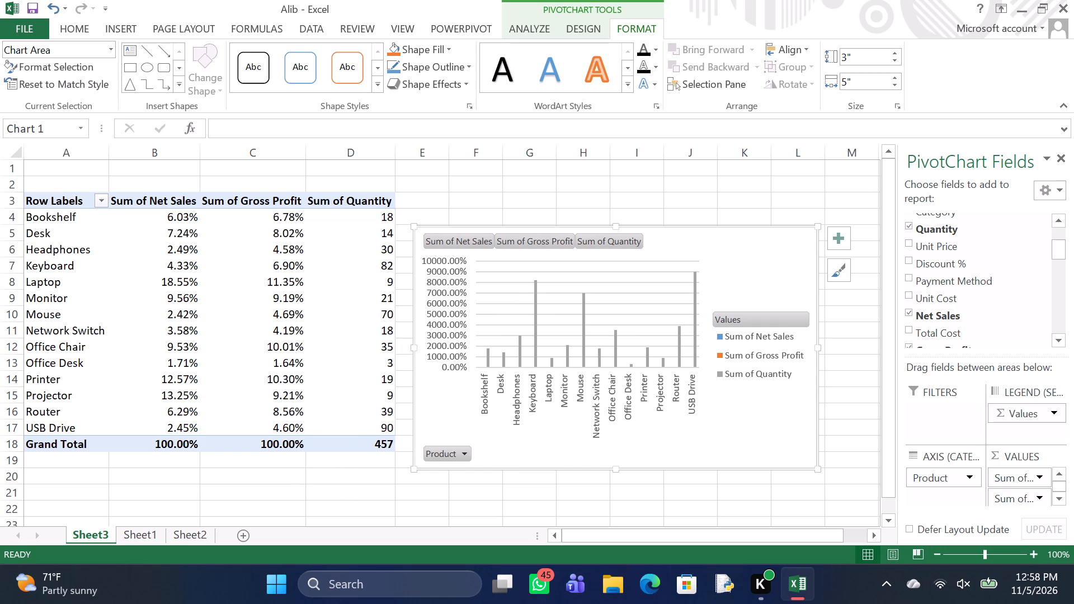
pyautogui.click(841, 246)
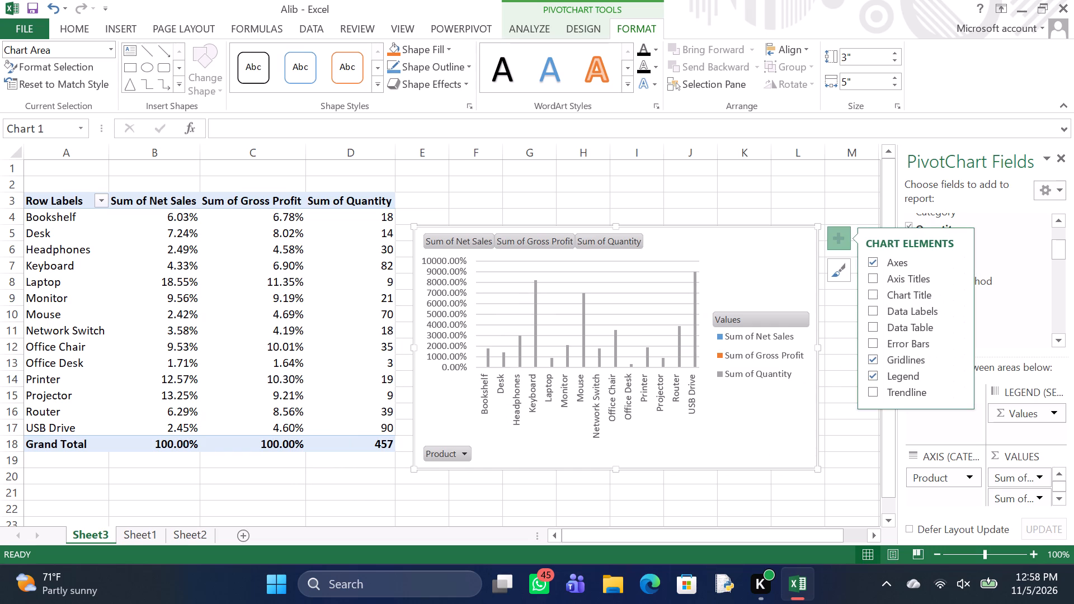
pyautogui.click(879, 295)
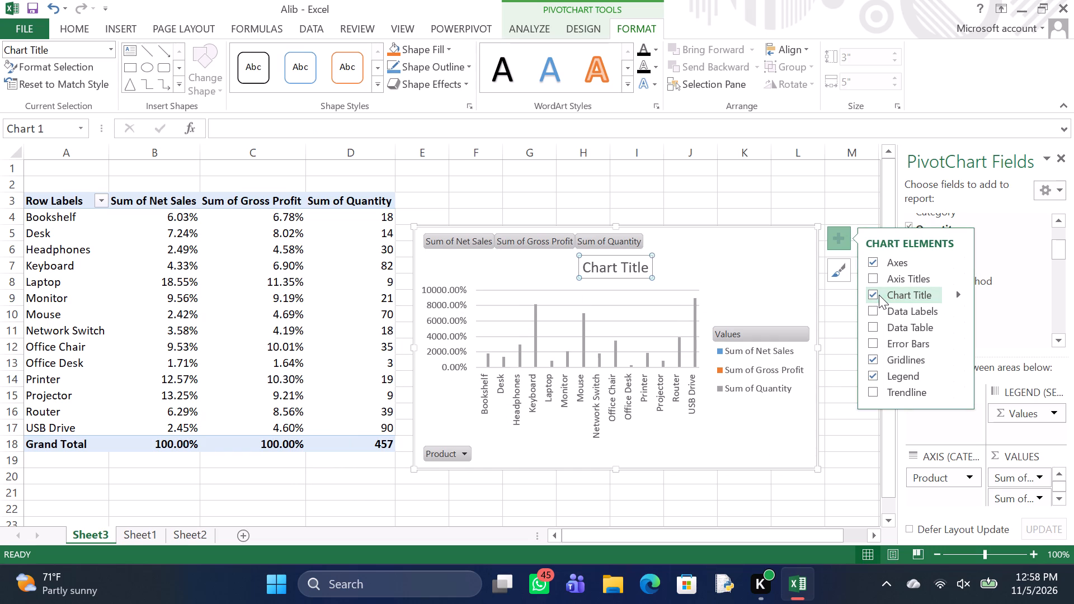
pyautogui.click(647, 268)
pyautogui.press('BackSpace')
pyautogui.press('BackSpace')
pyautogui.press('BackSpace')
pyautogui.press('BackSpace')
pyautogui.press('BackSpace')
pyautogui.press('BackSpace')
pyautogui.press('BackSpace')
pyautogui.press('BackSpace')
pyautogui.press('BackSpace')
pyautogui.press('BackSpace')
pyautogui.press('BackSpace')
pyautogui.press('BackSpace')
pyautogui.press('BackSpace')
pyautogui.press('BackSpace')
pyautogui.press('BackSpace')
pyautogui.press('BackSpace')
pyautogui.press('BackSpace')
pyautogui.press('BackSpace')
pyautogui.press('BackSpace')
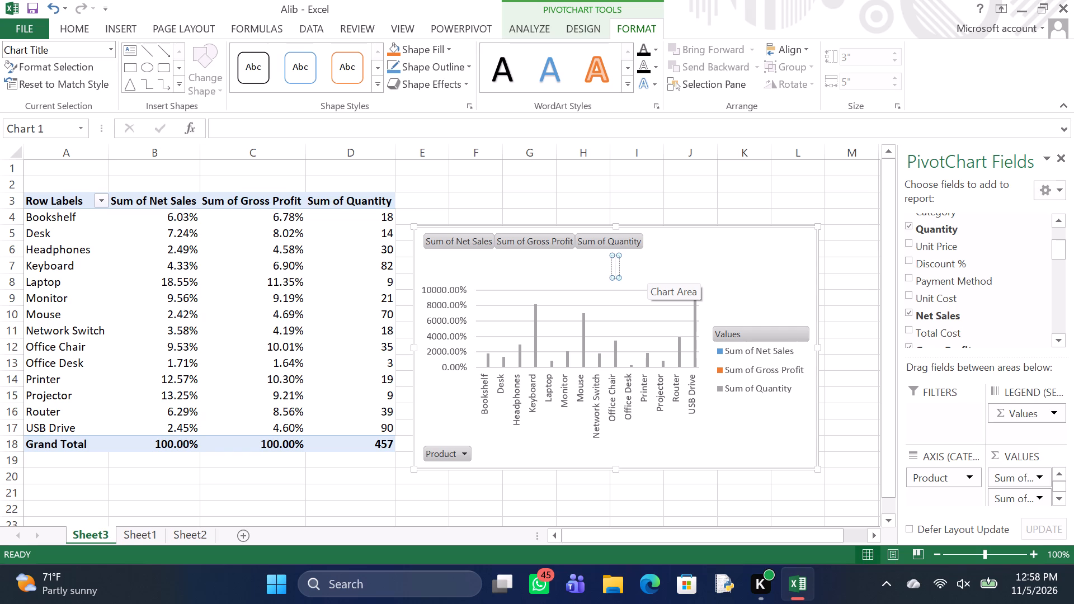
pyautogui.press('p')
pyautogui.press('r')
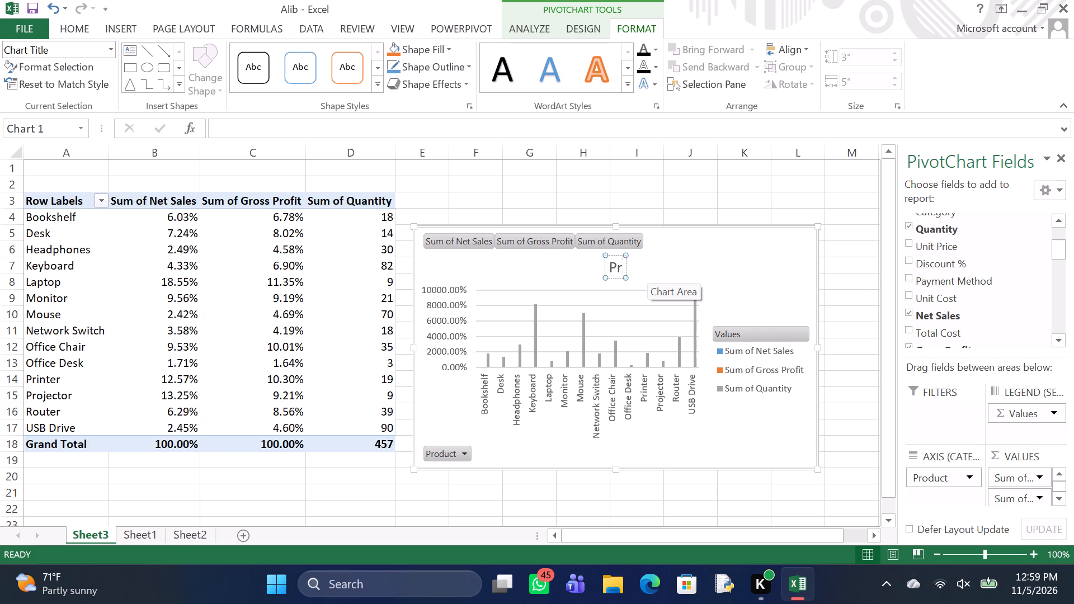
pyautogui.press('o')
pyautogui.write('duct')
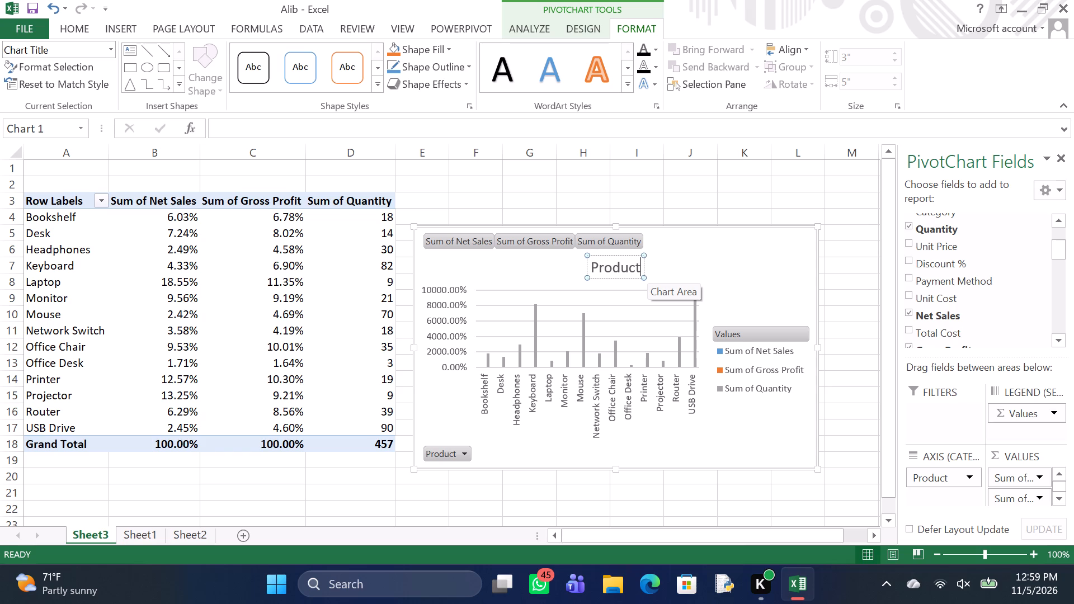
pyautogui.press('space')
pyautogui.press('r')
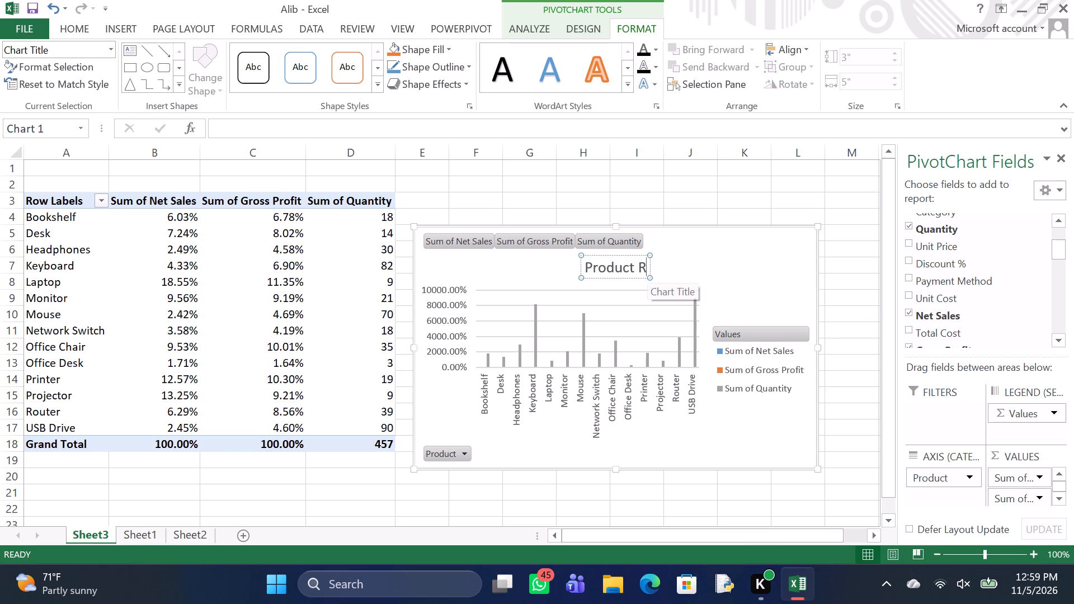
pyautogui.write('evenu')
pyautogui.press('e')
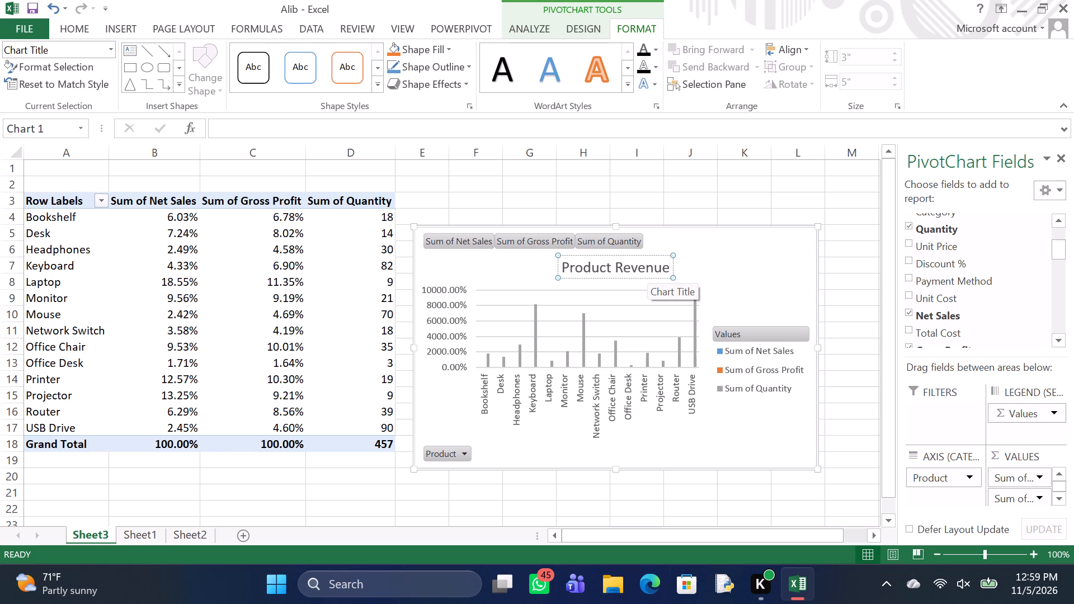
pyautogui.press('space')
pyautogui.write('VS')
pyautogui.press('space')
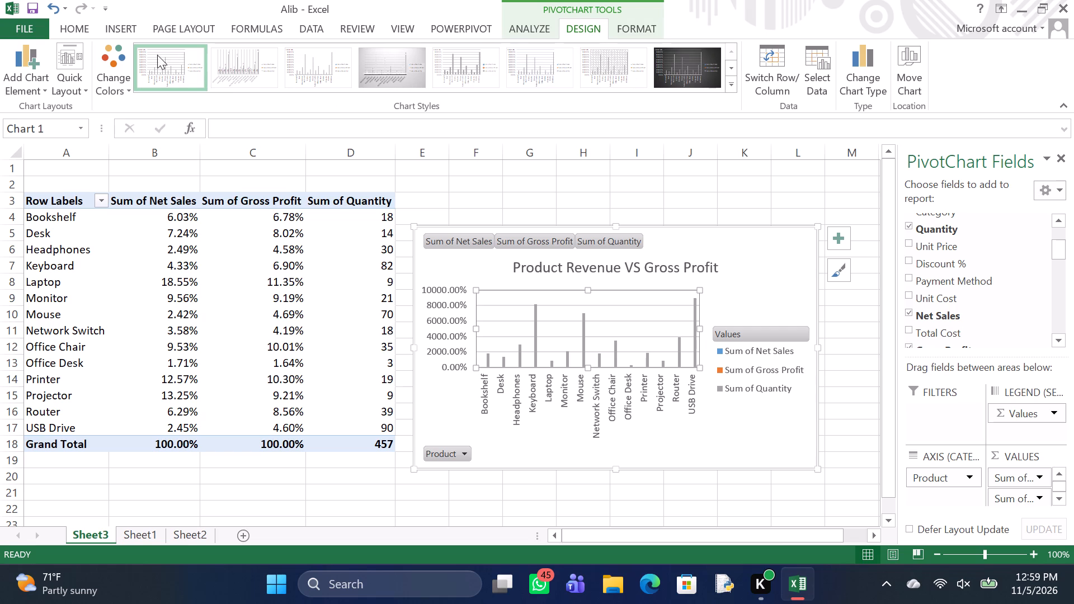
pyautogui.click(114, 63)
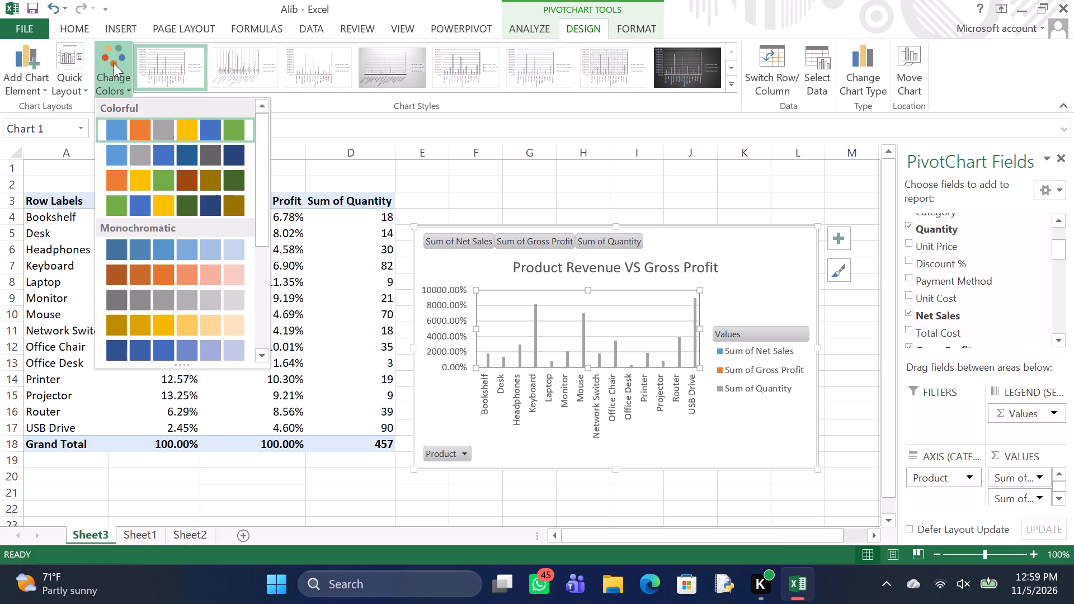
pyautogui.click(133, 200)
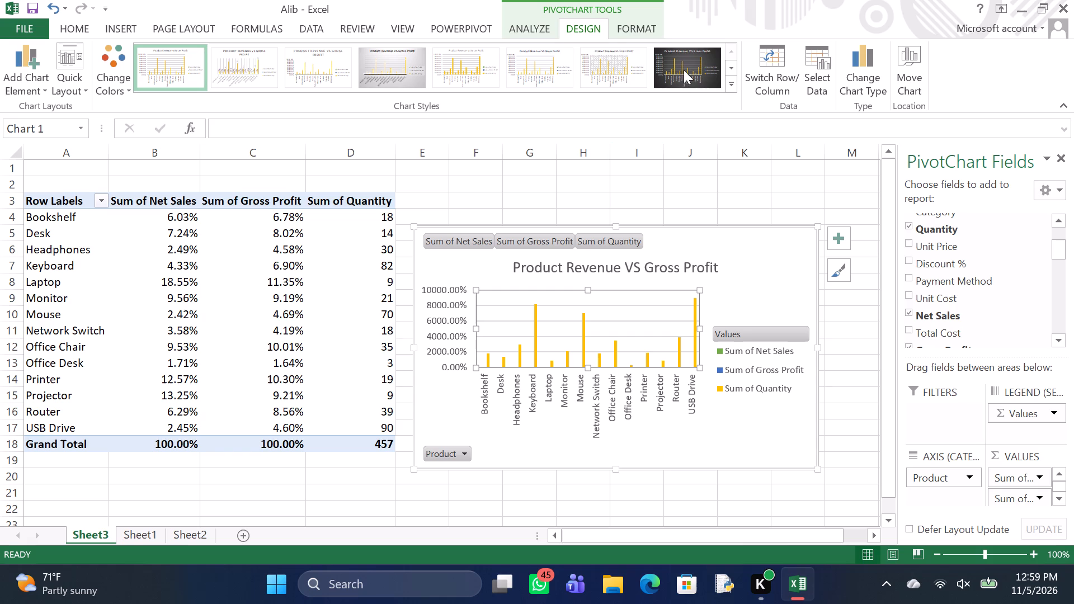
# Apply the dark chart style with a dark gray background to the PivotChart and deselect the chart.
pyautogui.click(684, 70)
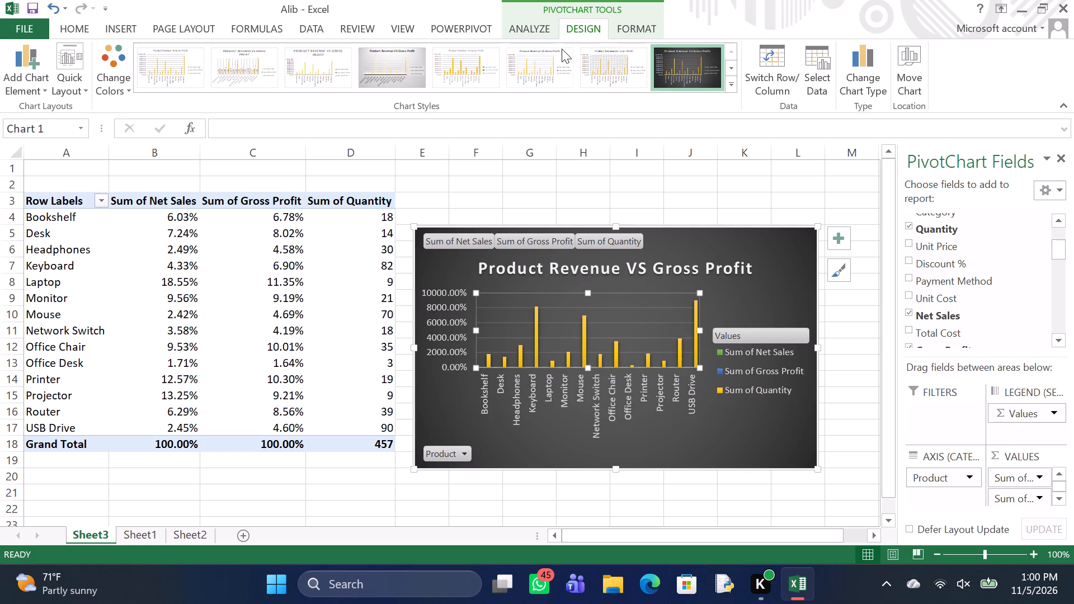
pyautogui.click(663, 59)
pyautogui.click(453, 515)
pyautogui.scroll(-1, 453, 515)
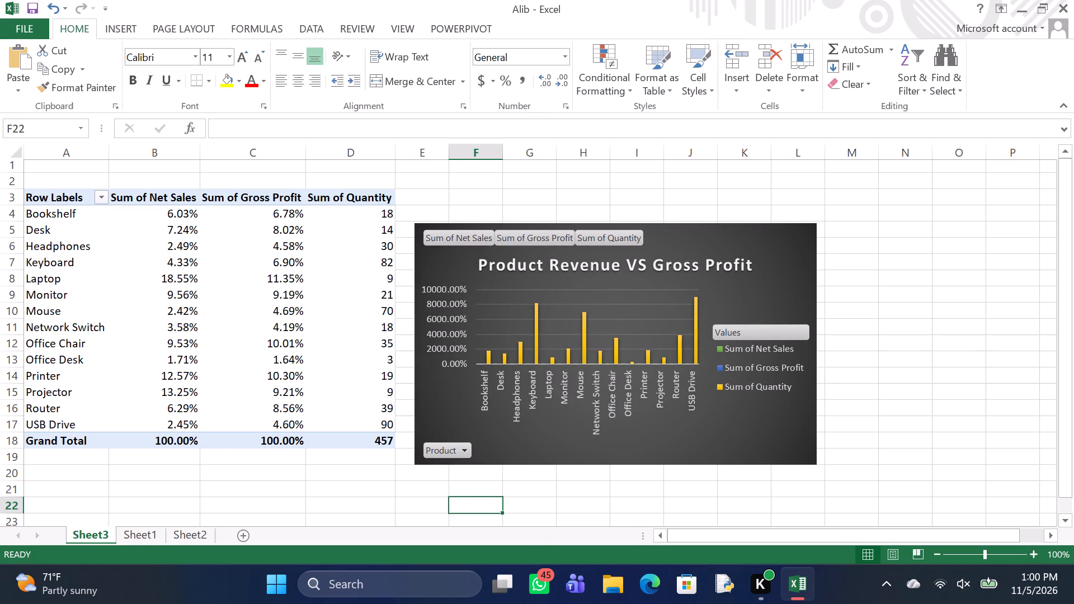
pyautogui.scroll(-1, 453, 515)
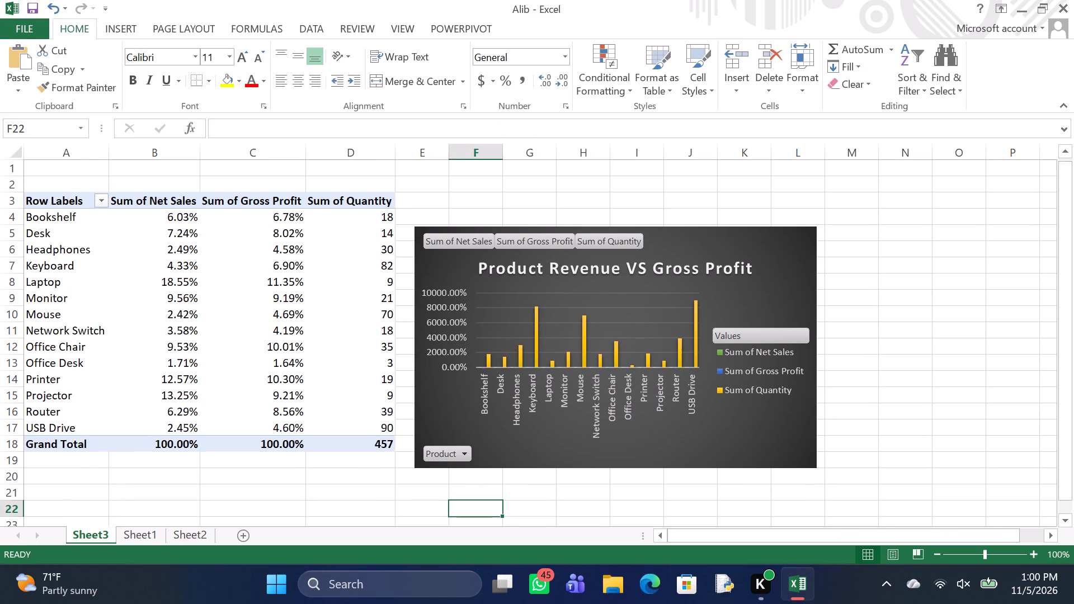
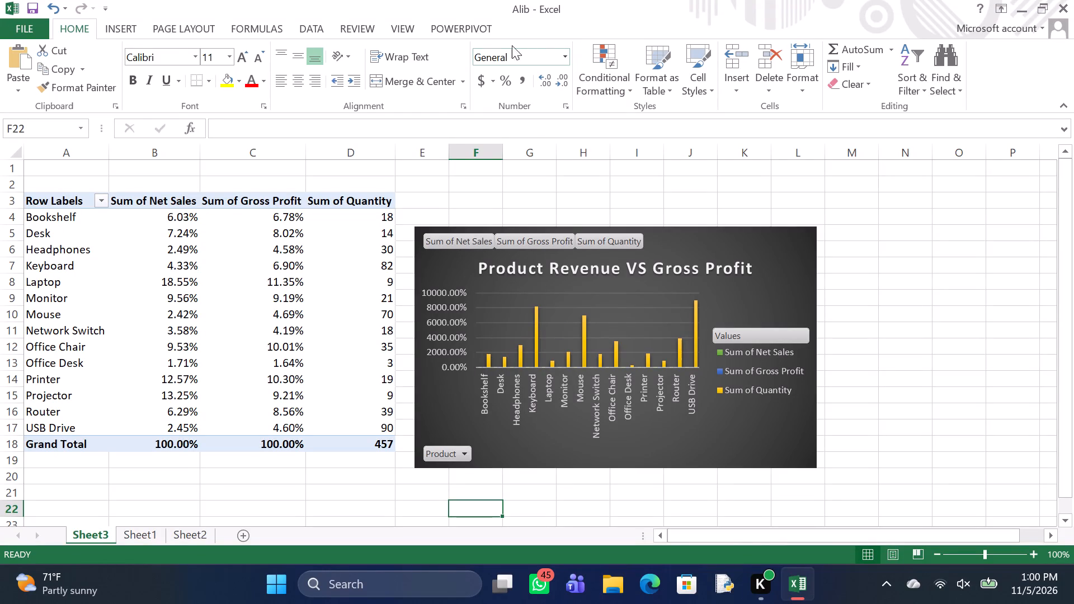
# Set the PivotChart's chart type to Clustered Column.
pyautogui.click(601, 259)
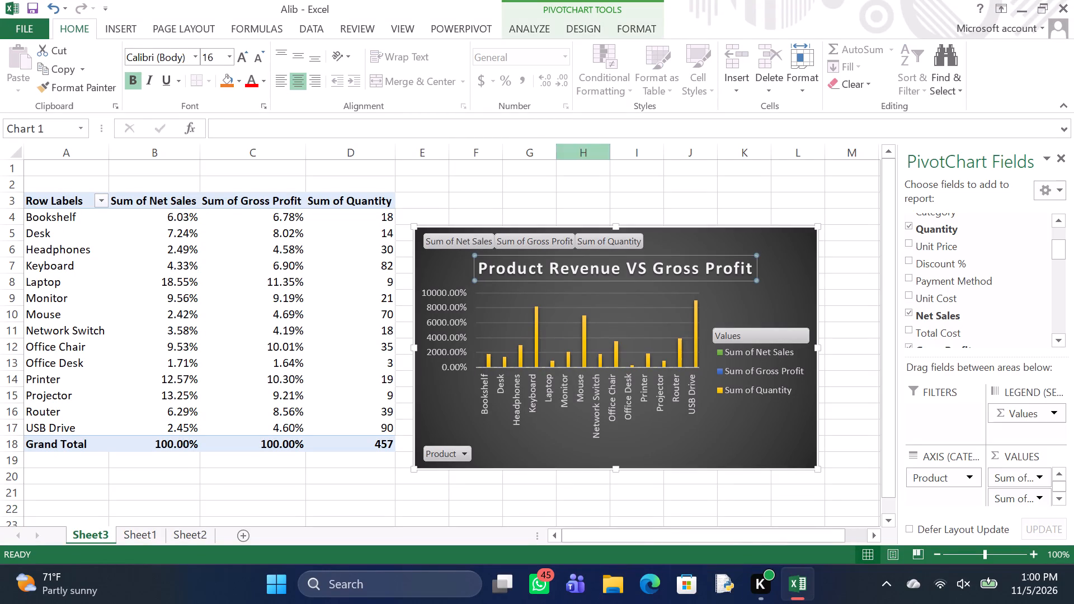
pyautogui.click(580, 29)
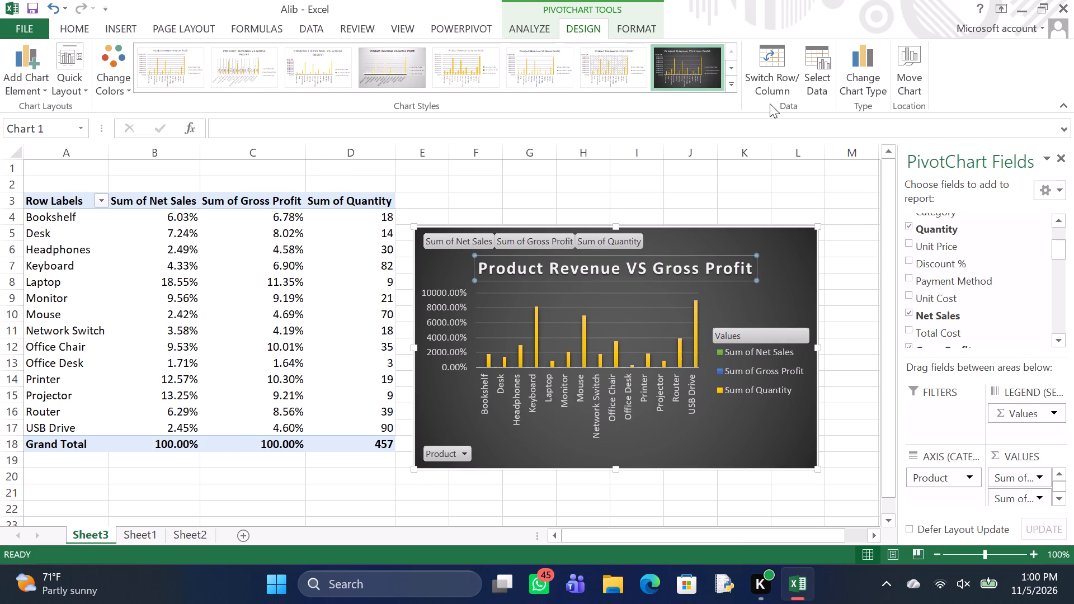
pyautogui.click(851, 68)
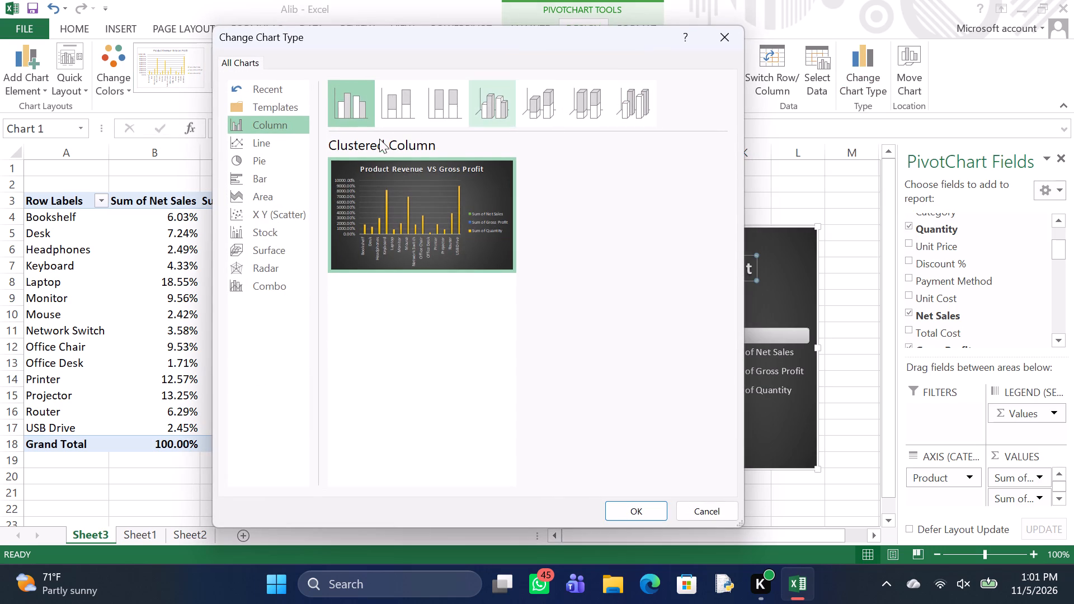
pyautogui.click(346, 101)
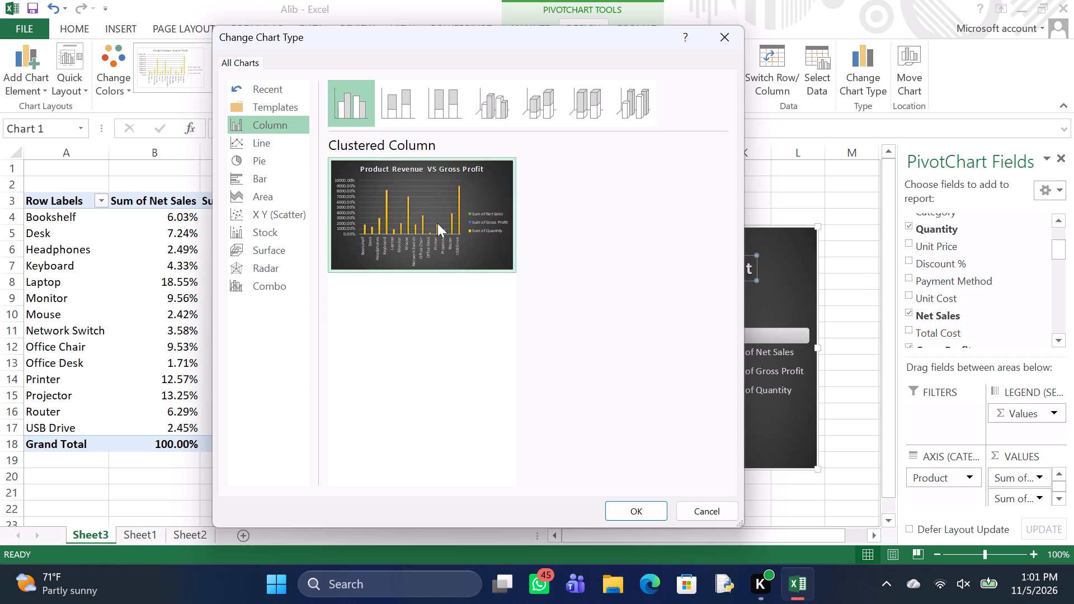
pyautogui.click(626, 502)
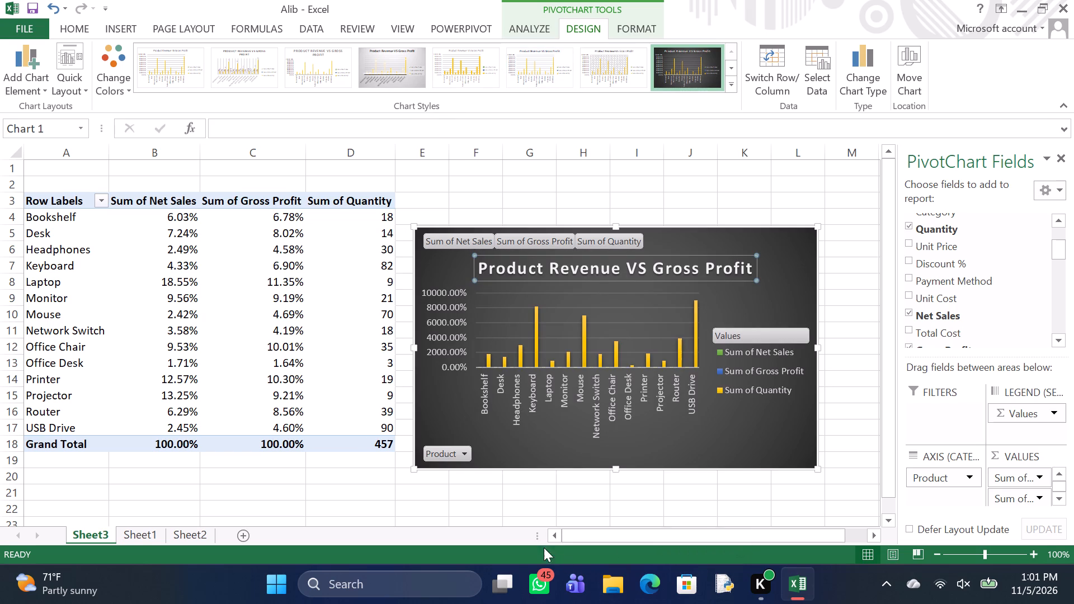
# Cut the dark-styled Product Revenue VS Gross Profit PivotChart from Sheet3.
pyautogui.scroll(-1, 514, 523)
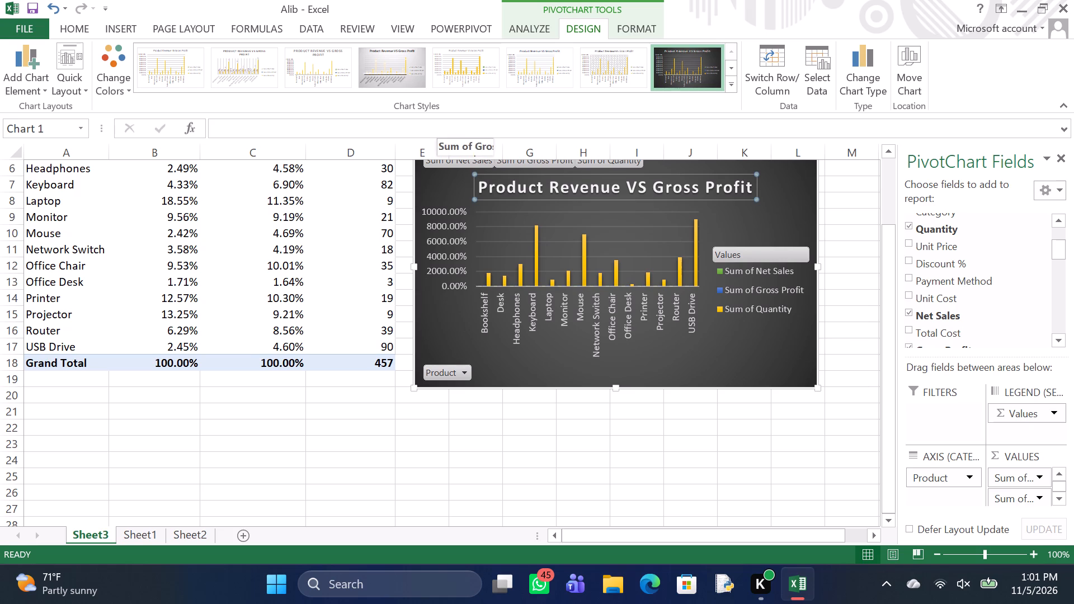
pyautogui.click(128, 27)
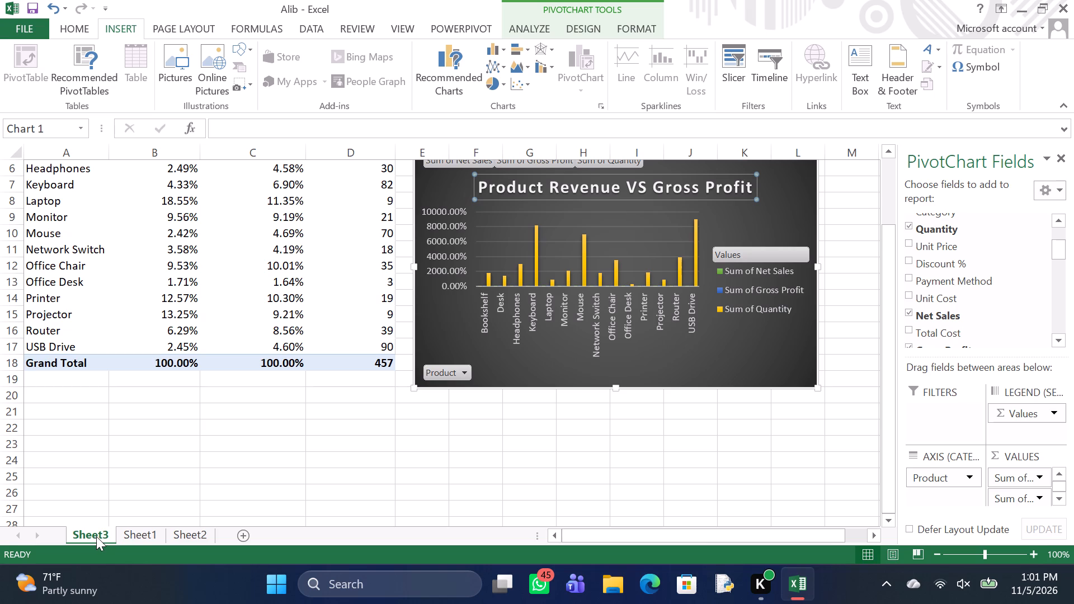
pyautogui.click(526, 358)
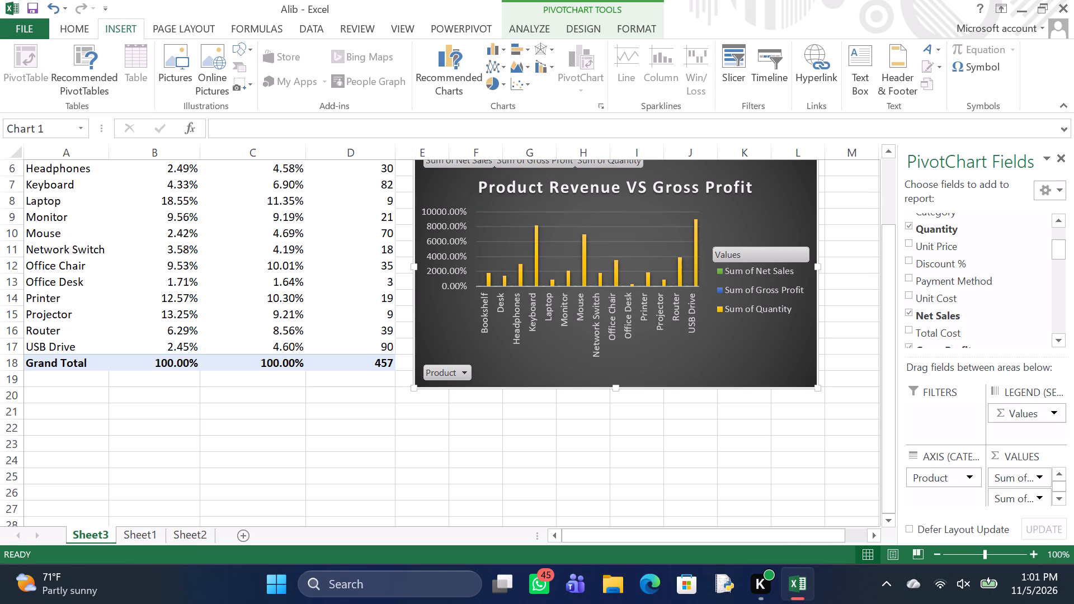
pyautogui.hotkey('ctrl', 'x')
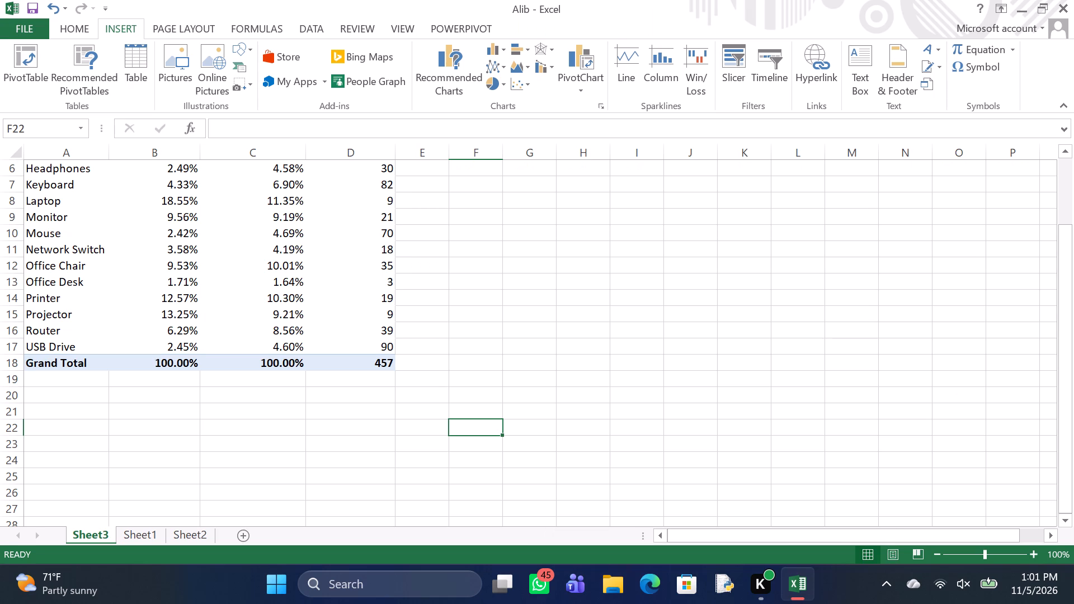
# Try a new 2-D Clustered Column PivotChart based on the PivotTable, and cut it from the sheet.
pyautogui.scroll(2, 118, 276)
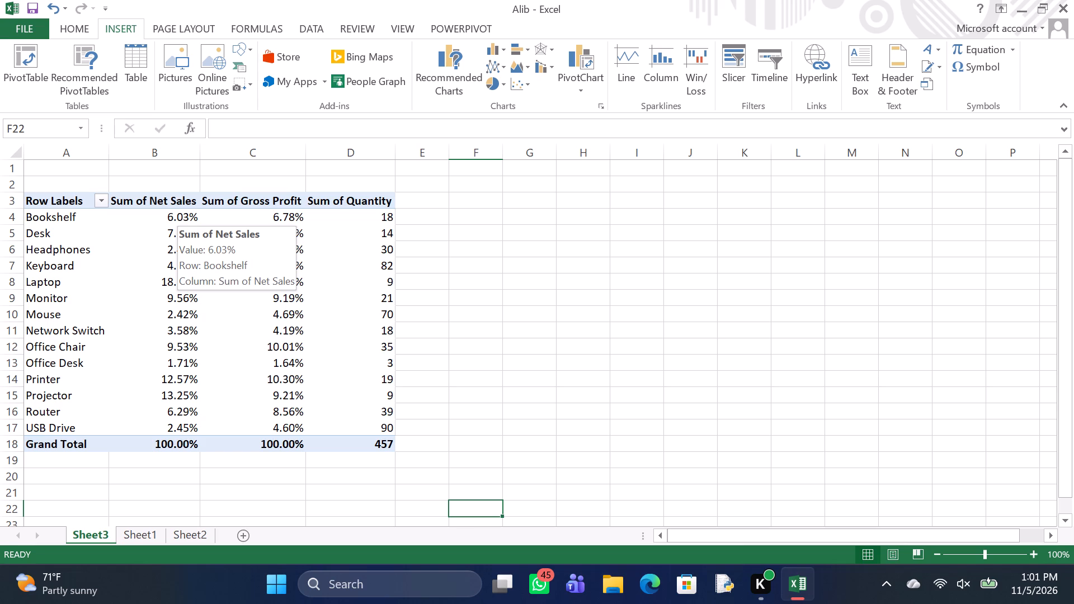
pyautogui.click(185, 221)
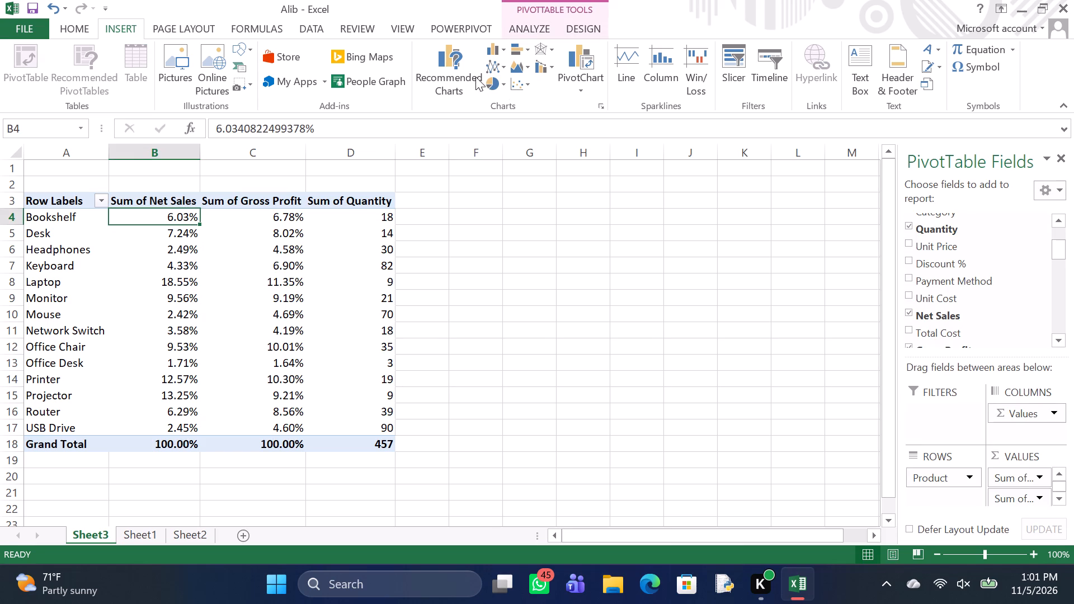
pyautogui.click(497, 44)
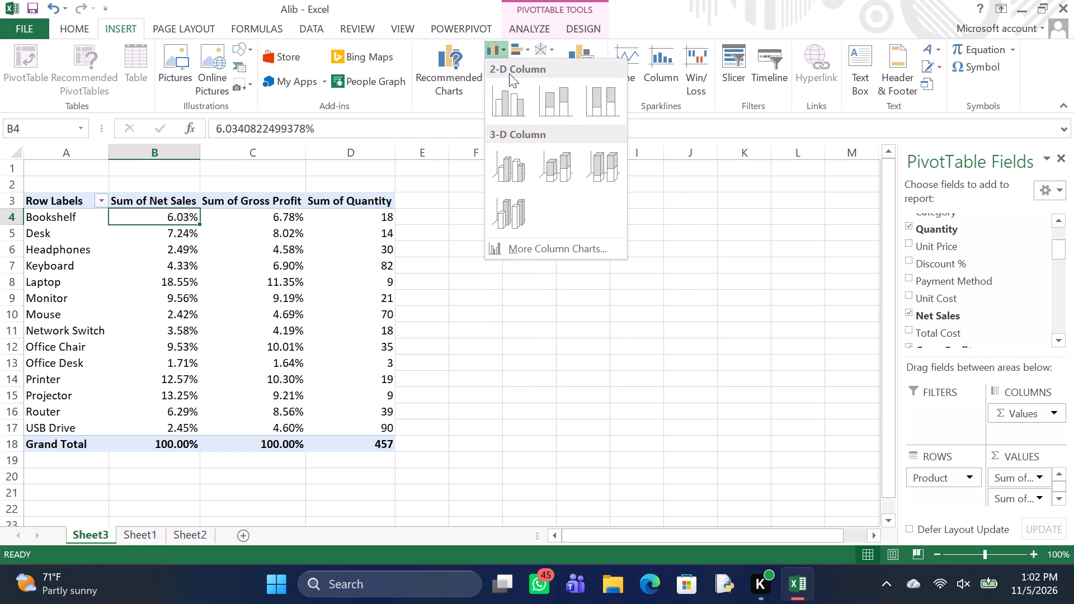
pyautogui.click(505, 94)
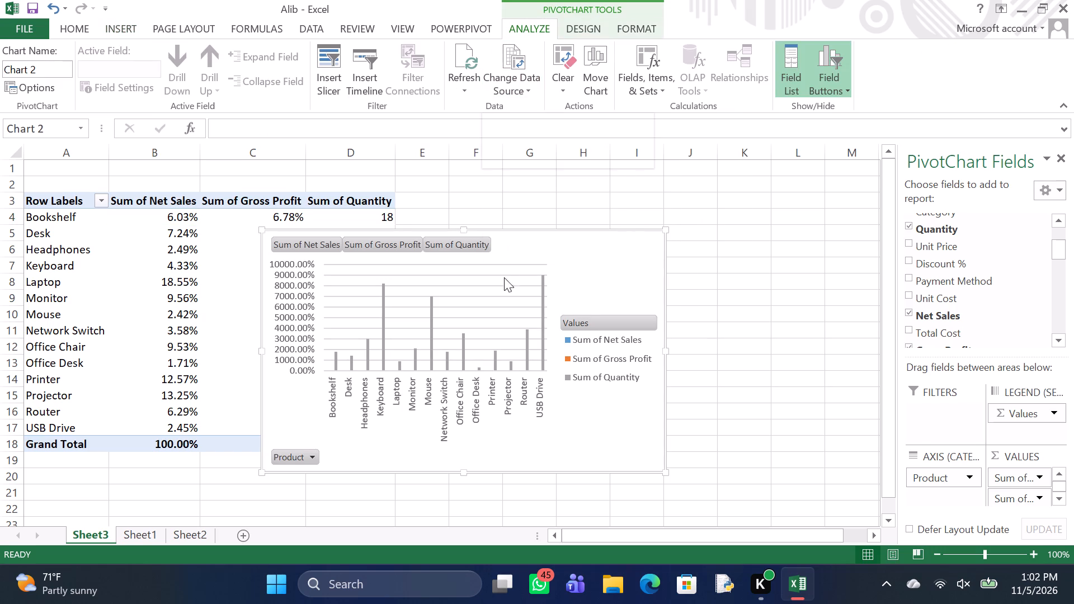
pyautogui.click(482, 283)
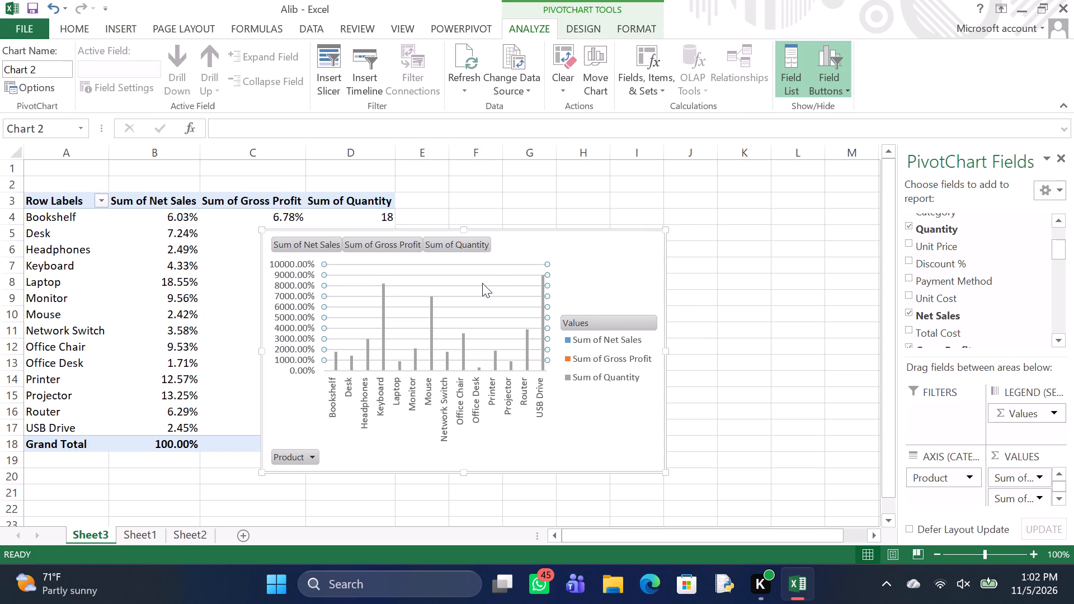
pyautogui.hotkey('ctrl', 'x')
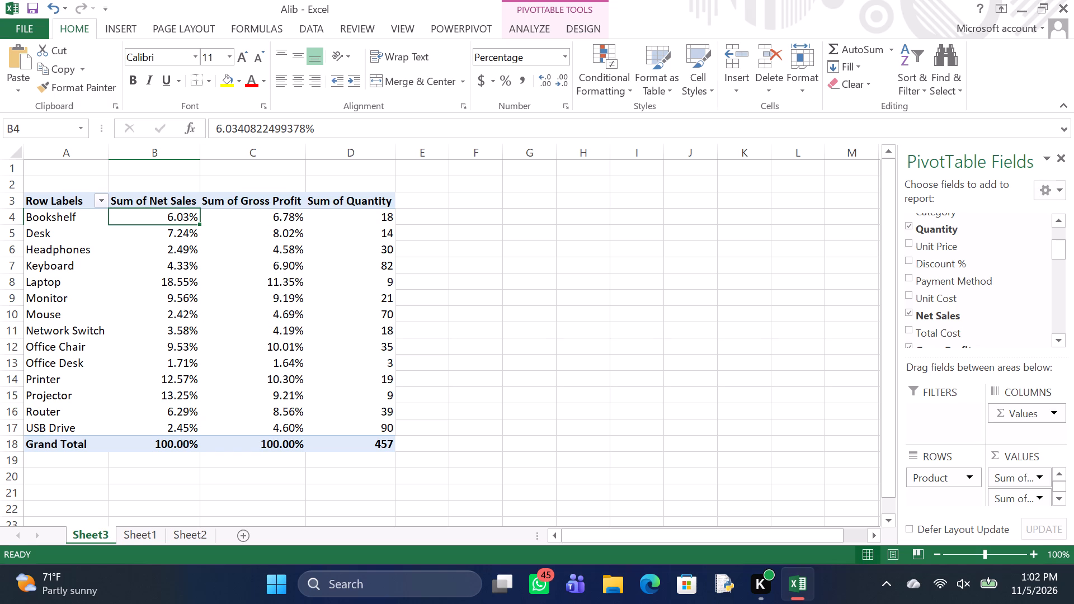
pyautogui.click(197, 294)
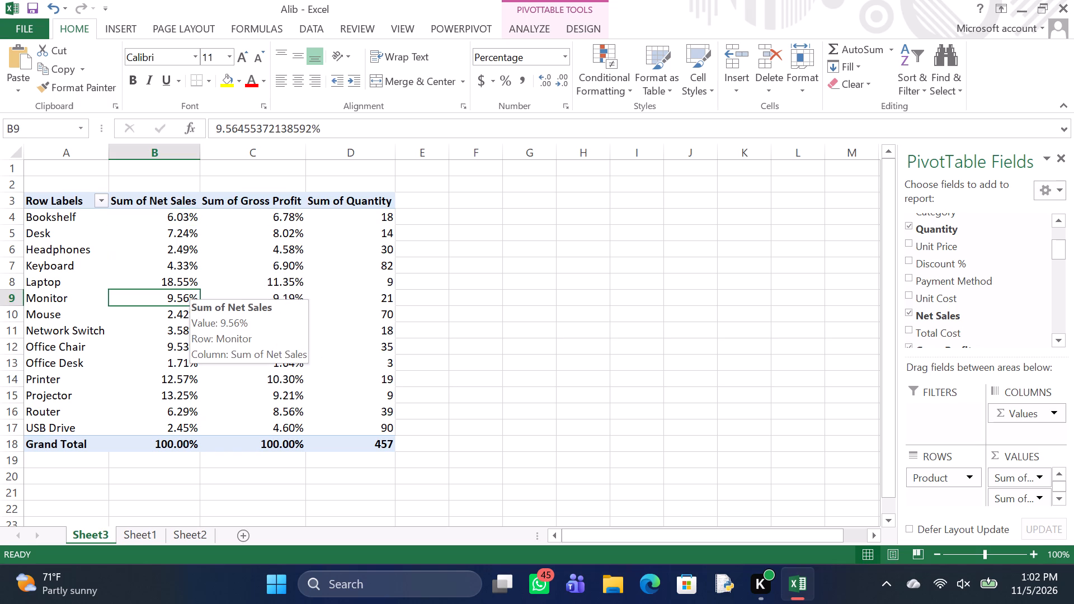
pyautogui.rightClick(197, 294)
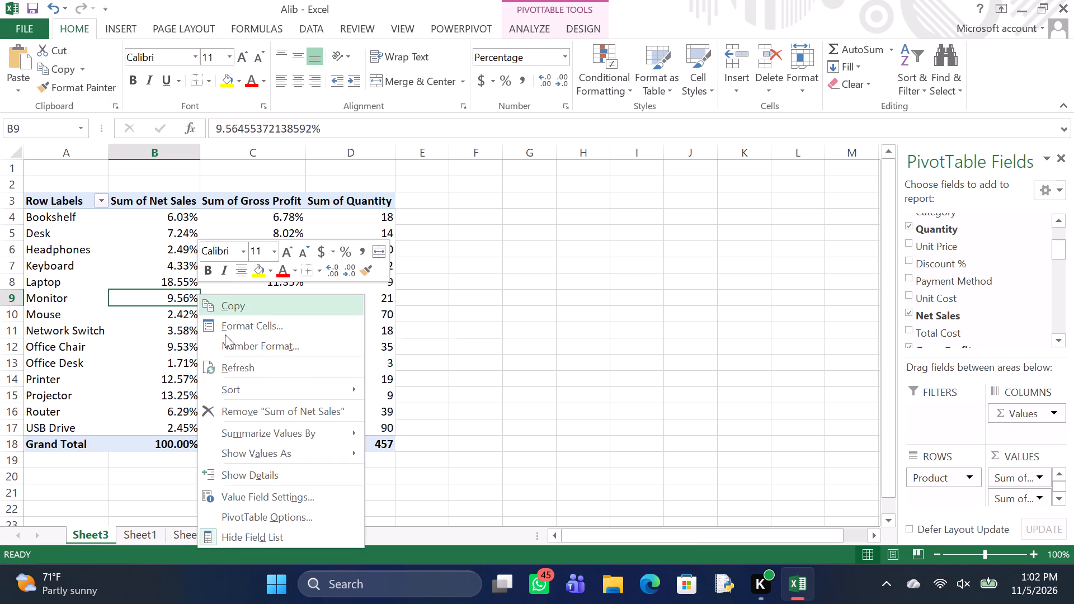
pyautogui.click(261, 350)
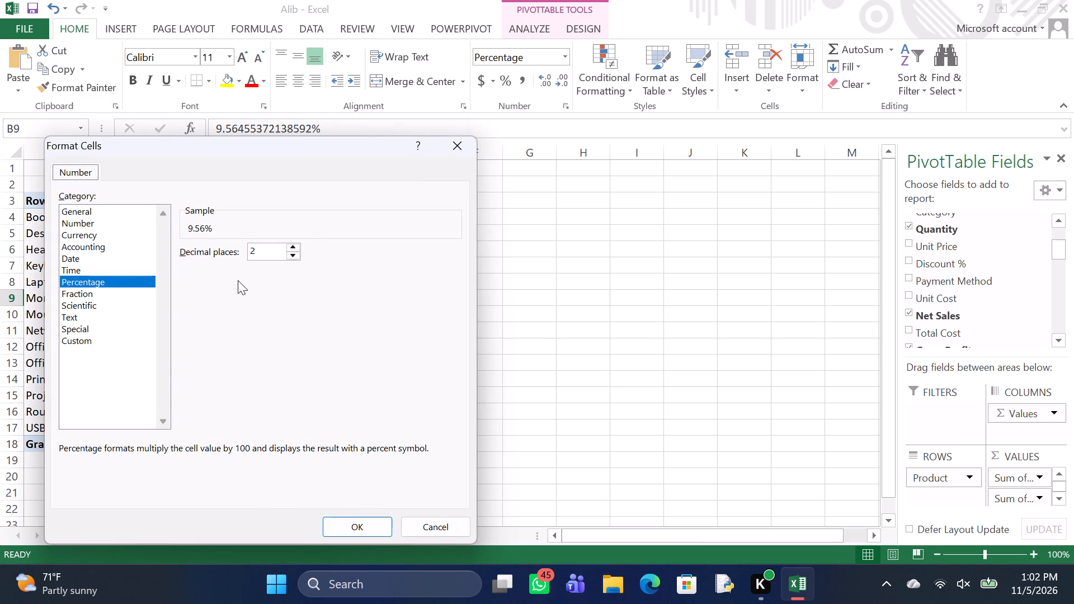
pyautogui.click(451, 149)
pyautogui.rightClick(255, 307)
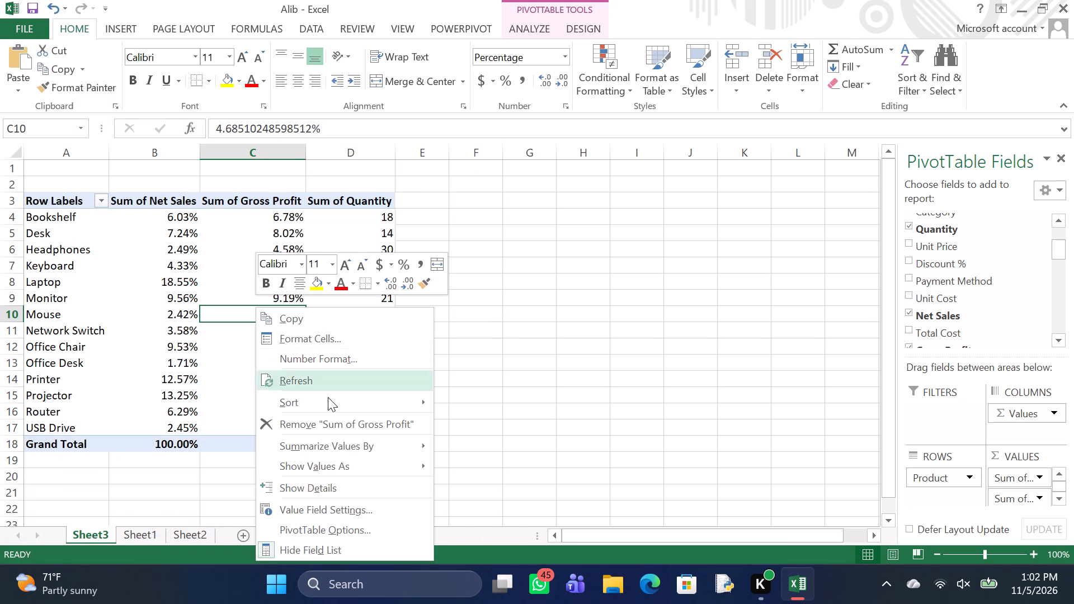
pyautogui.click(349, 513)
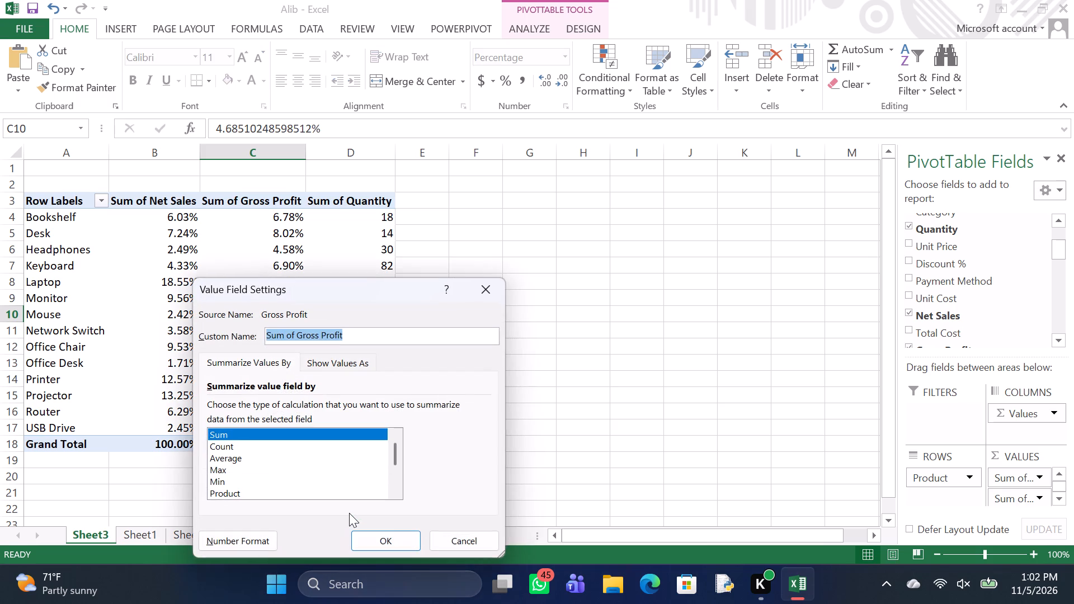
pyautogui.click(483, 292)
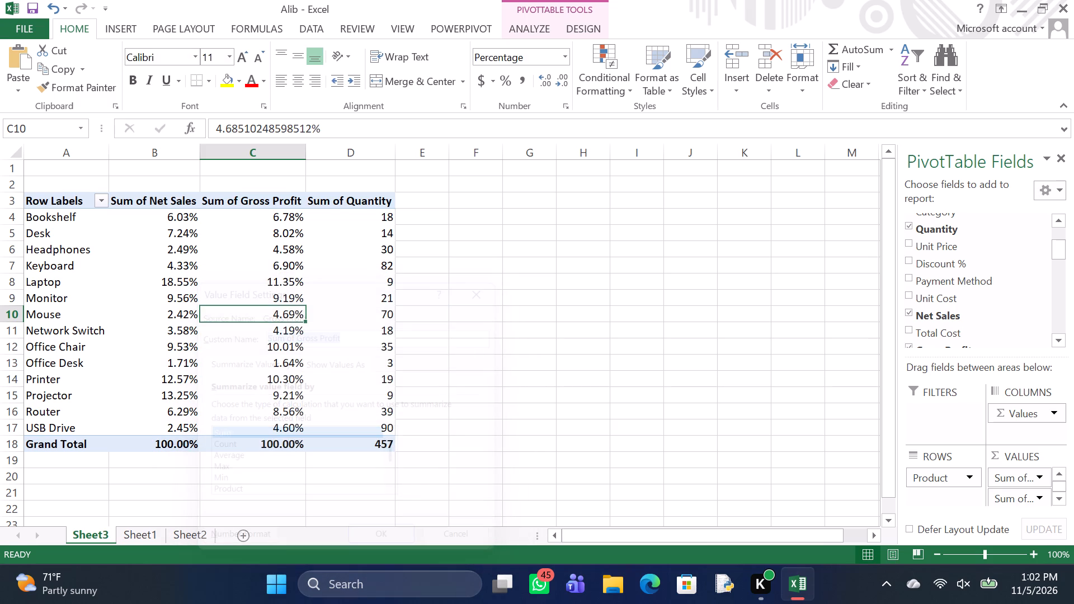
# Show the Sum of Gross Profit values in the PivotTable with No Calculation.
pyautogui.rightClick(277, 348)
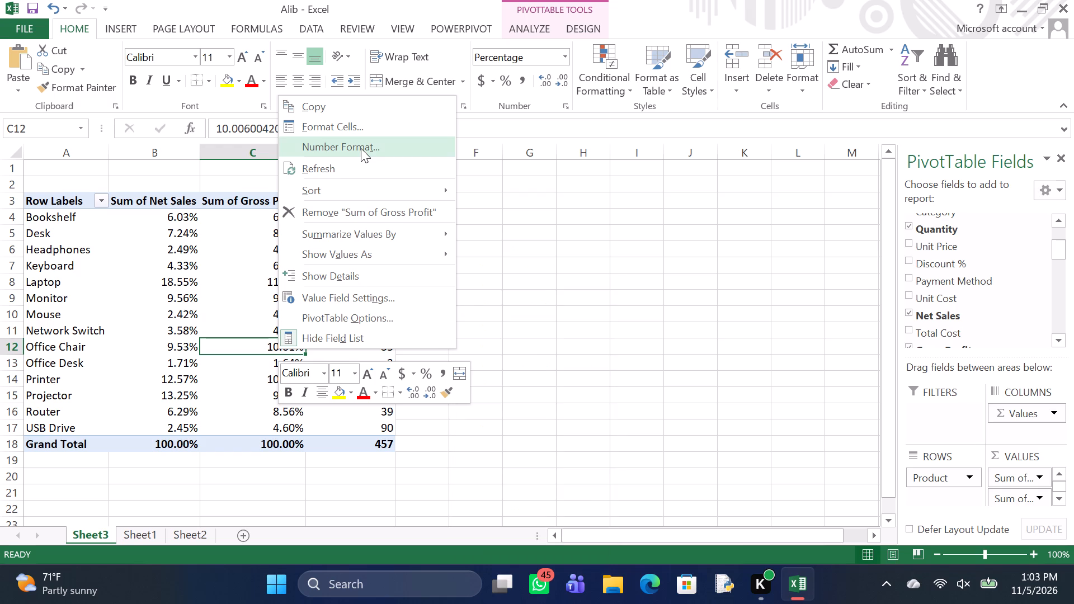
pyautogui.click(353, 249)
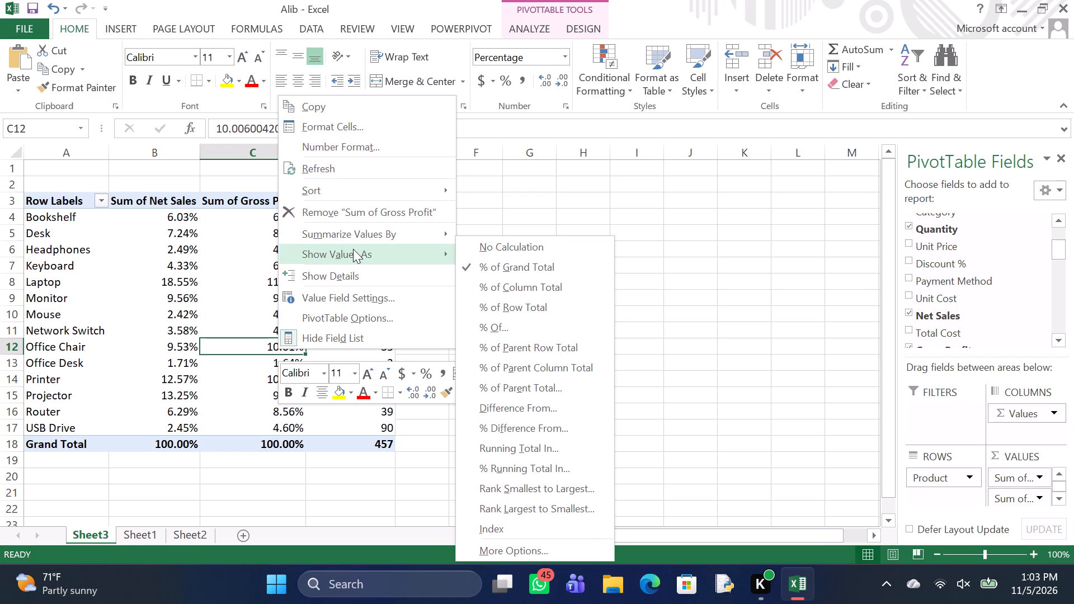
pyautogui.moveTo(353, 249); pyautogui.dragTo(412, 264)
pyautogui.moveTo(412, 264); pyautogui.dragTo(390, 249)
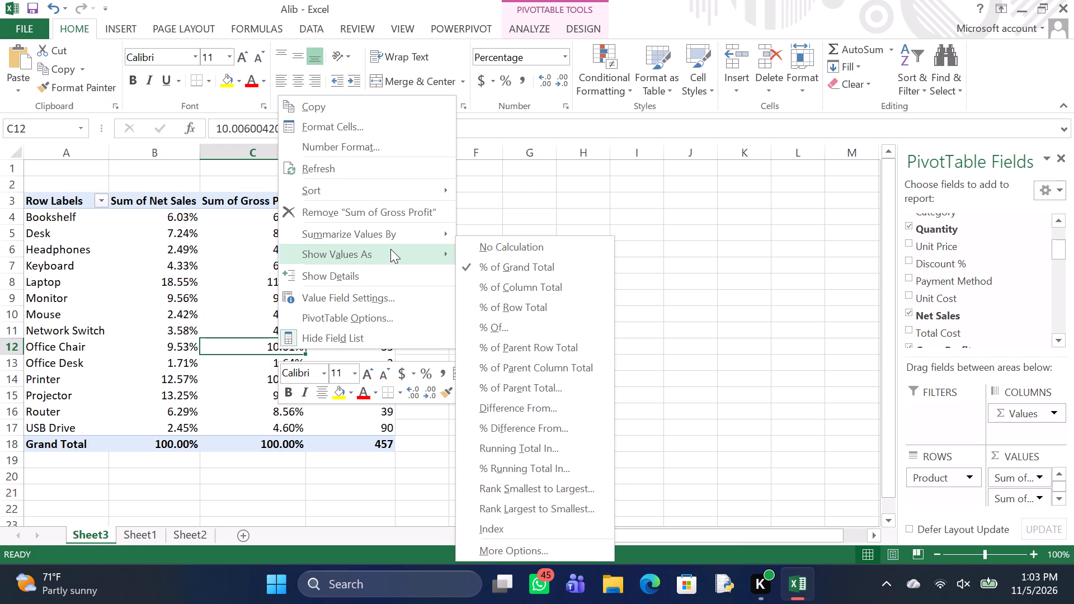
pyautogui.click(390, 249)
pyautogui.click(390, 249)
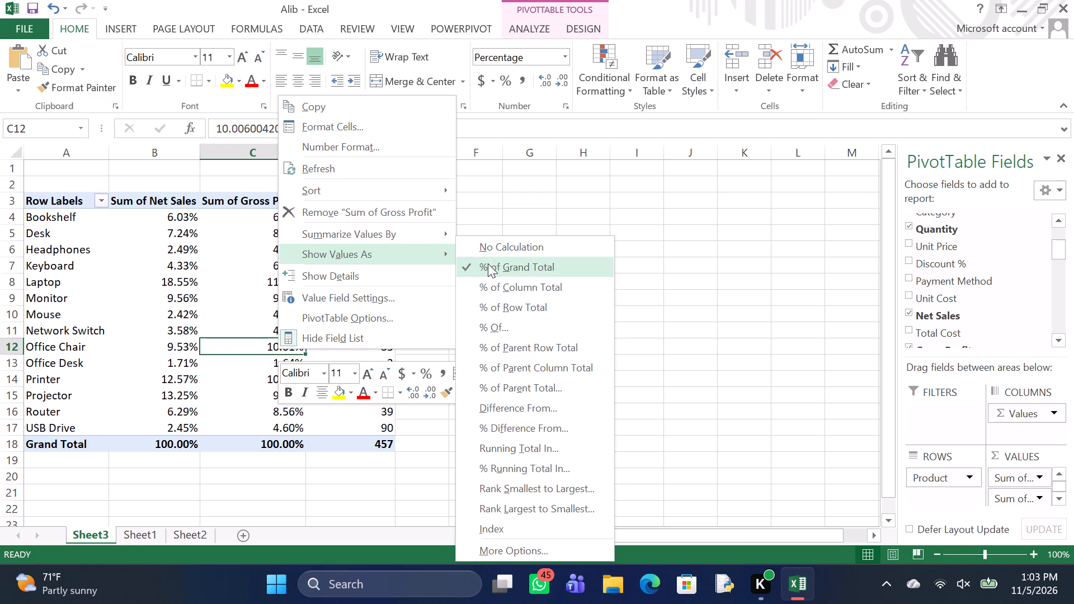
pyautogui.click(498, 246)
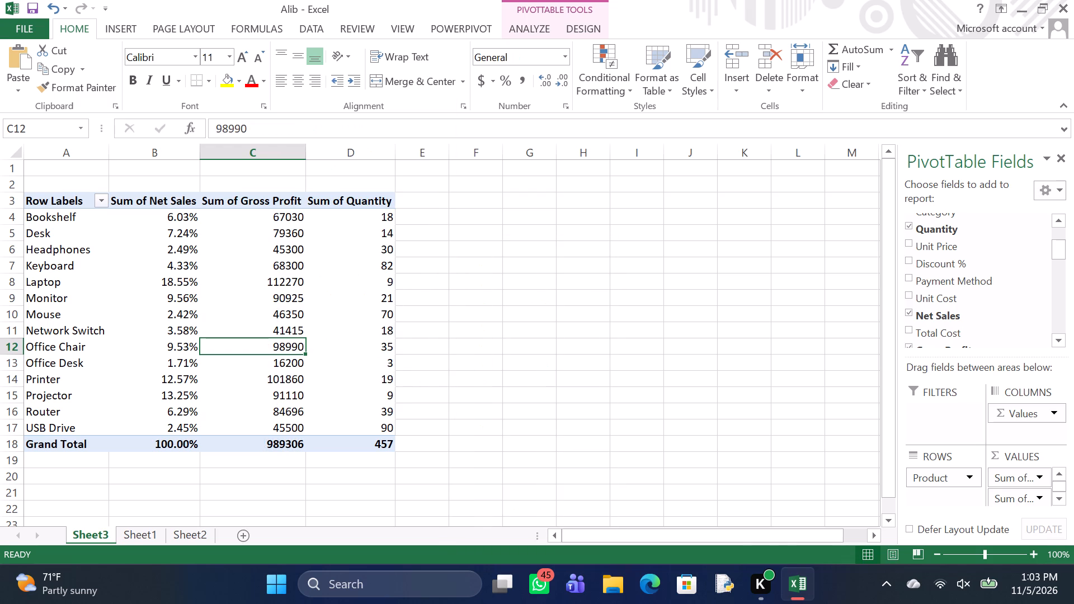
# Show the Sum of Net Sales values in the PivotTable with No Calculation.
pyautogui.click(192, 277)
pyautogui.rightClick(192, 277)
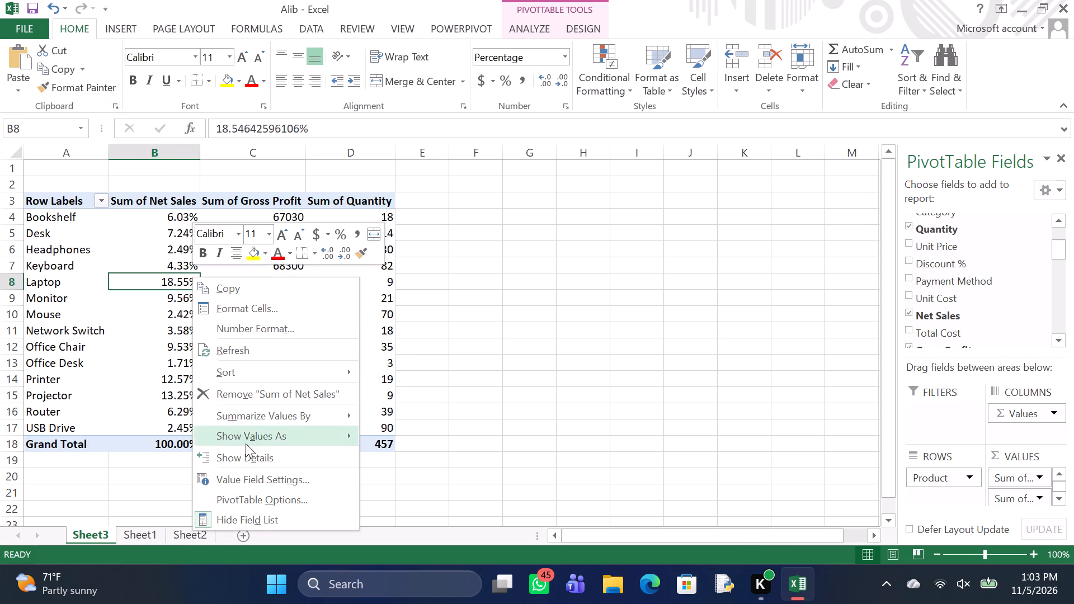
pyautogui.click(257, 435)
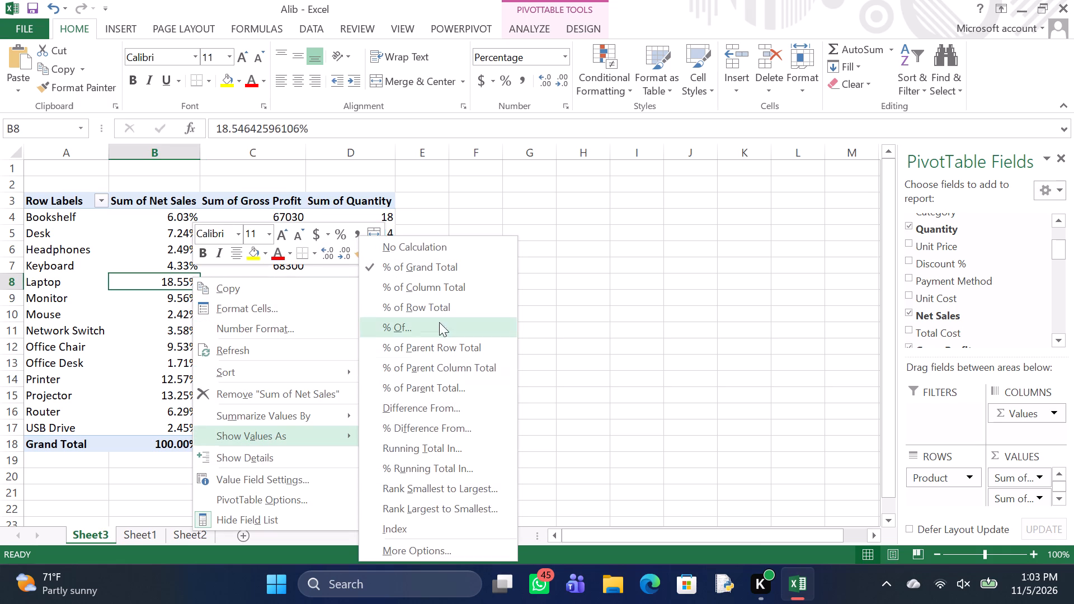
pyautogui.click(484, 245)
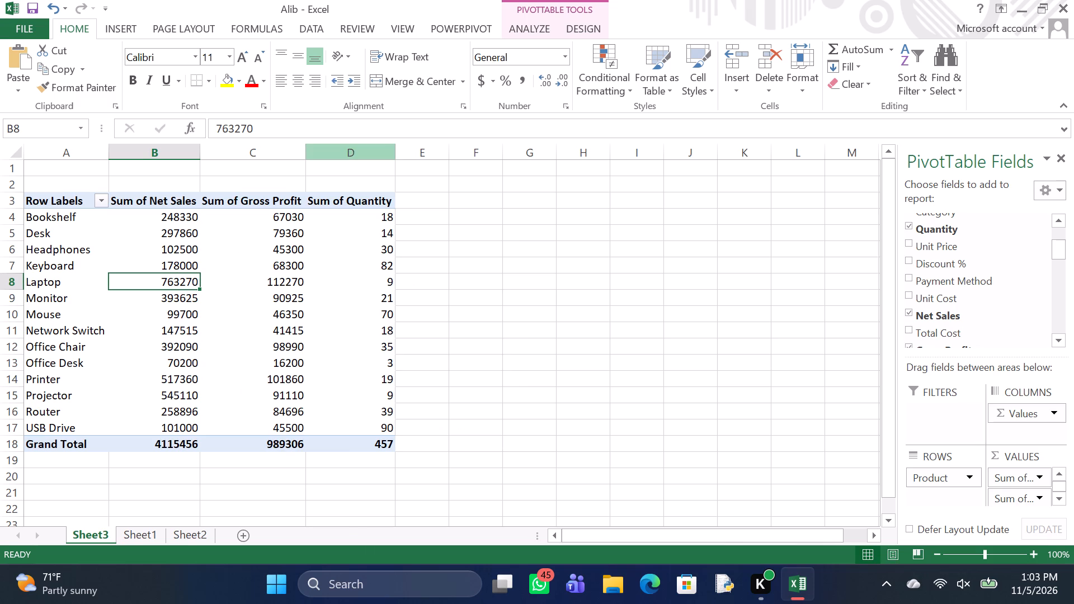
# Format the Sum of Net Sales values in the PivotTable as Number with 2 decimal places and the 1000 separator.
pyautogui.rightClick(201, 282)
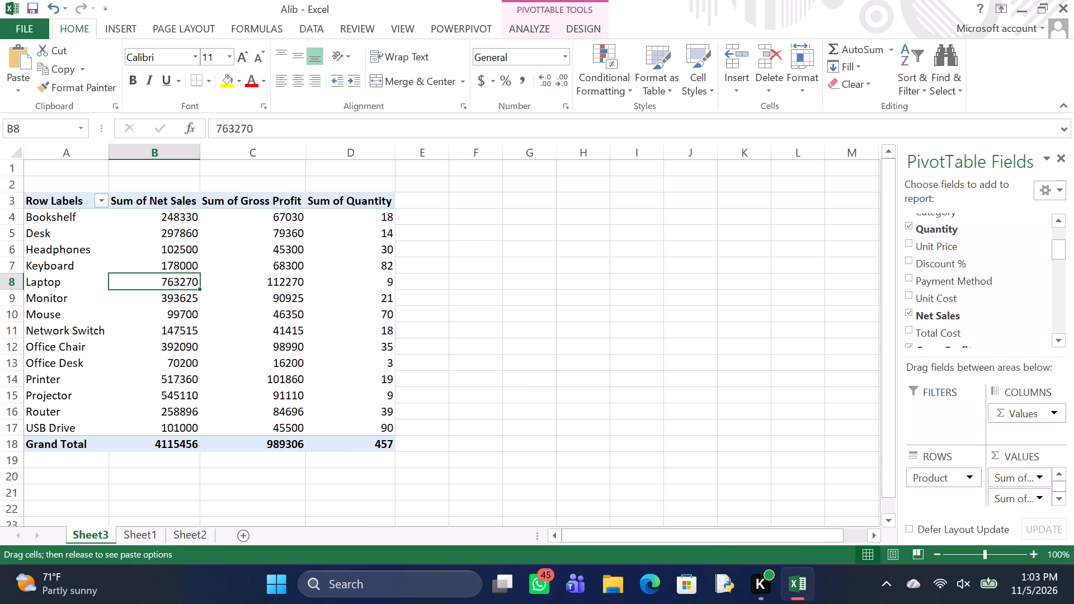
pyautogui.click(161, 341)
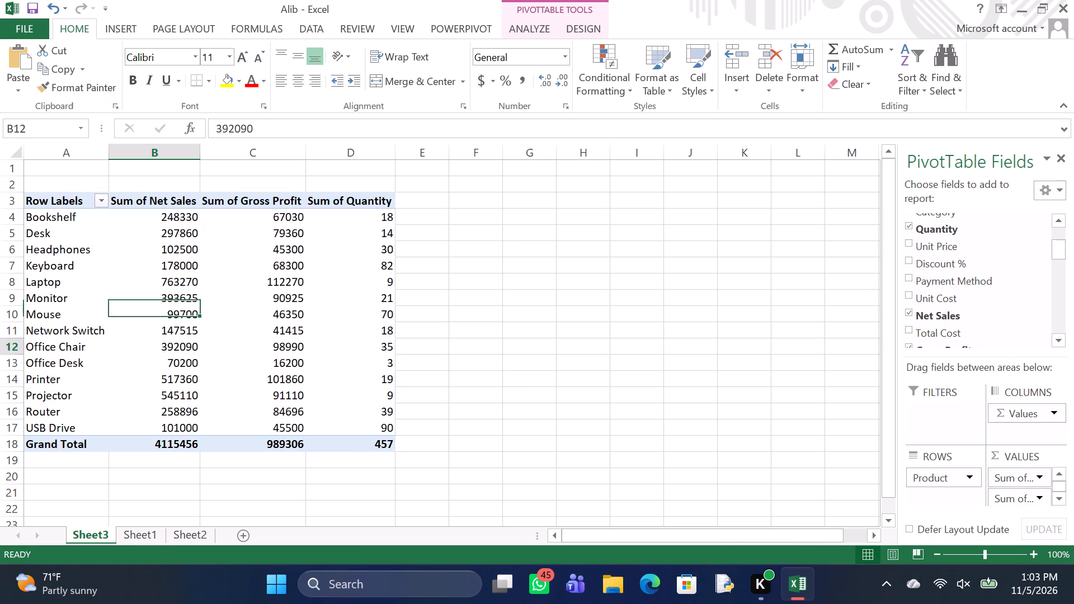
pyautogui.rightClick(161, 341)
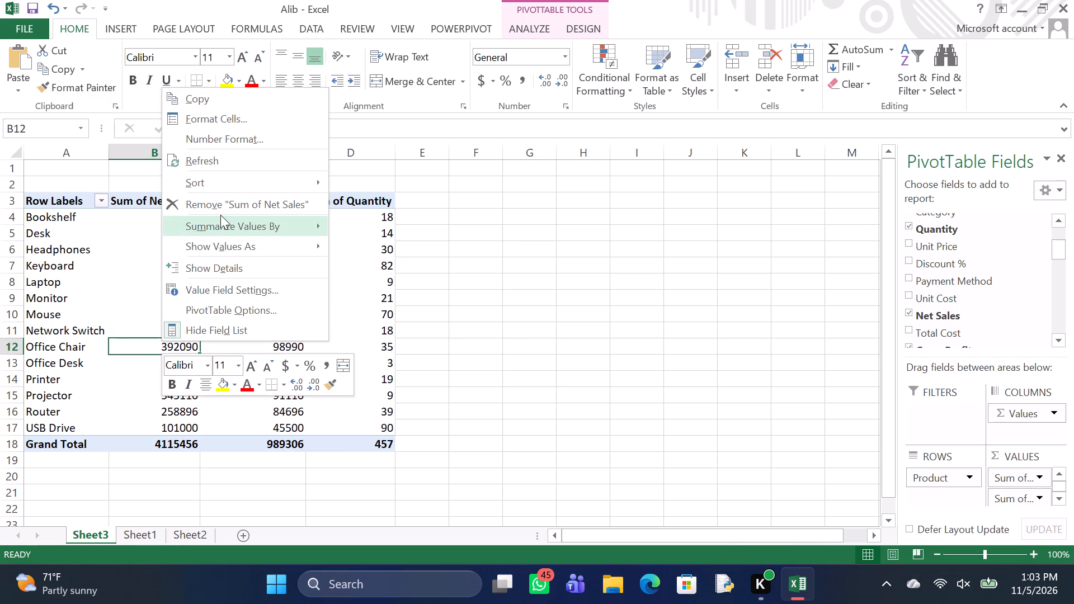
pyautogui.click(223, 144)
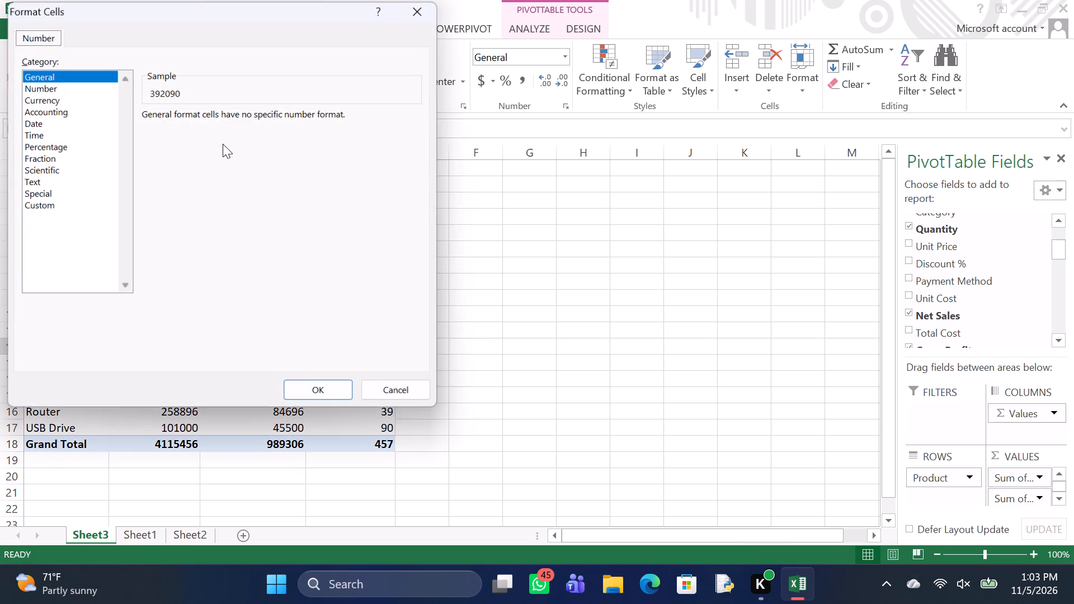
pyautogui.click(63, 88)
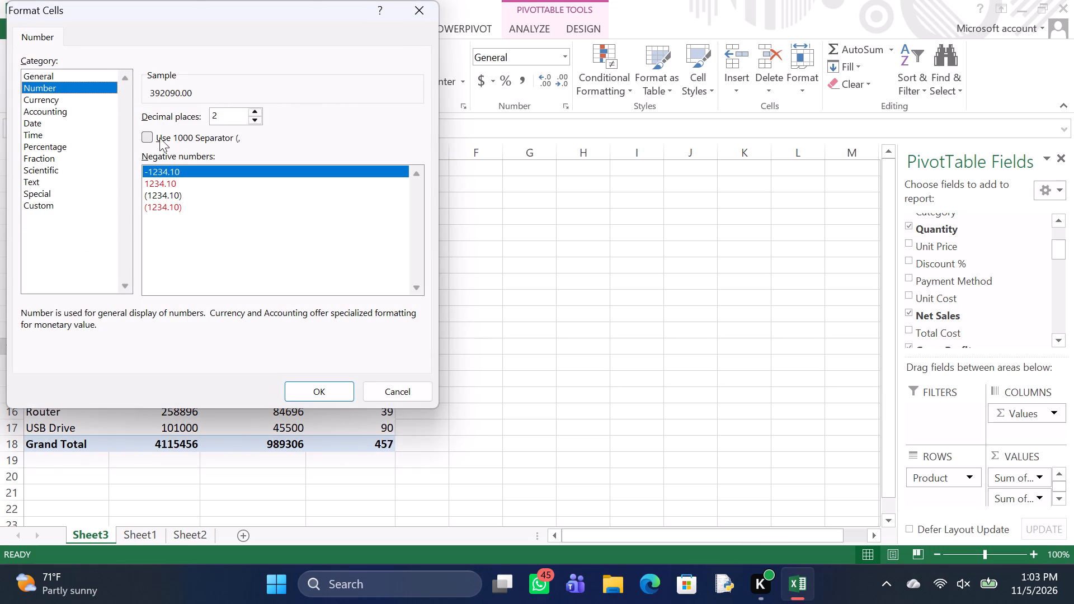
pyautogui.click(144, 136)
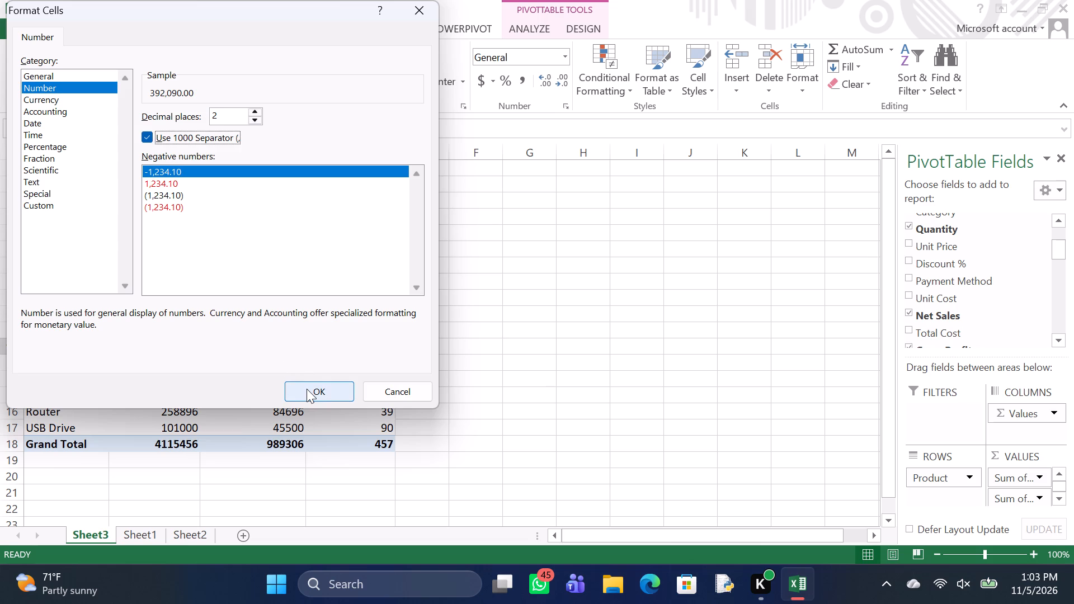
pyautogui.click(307, 390)
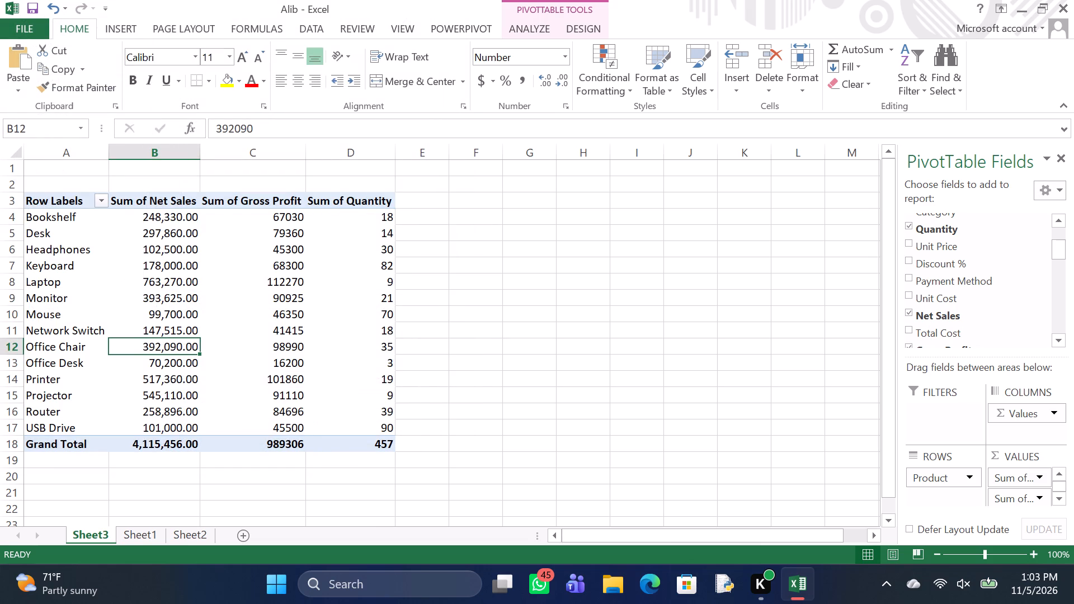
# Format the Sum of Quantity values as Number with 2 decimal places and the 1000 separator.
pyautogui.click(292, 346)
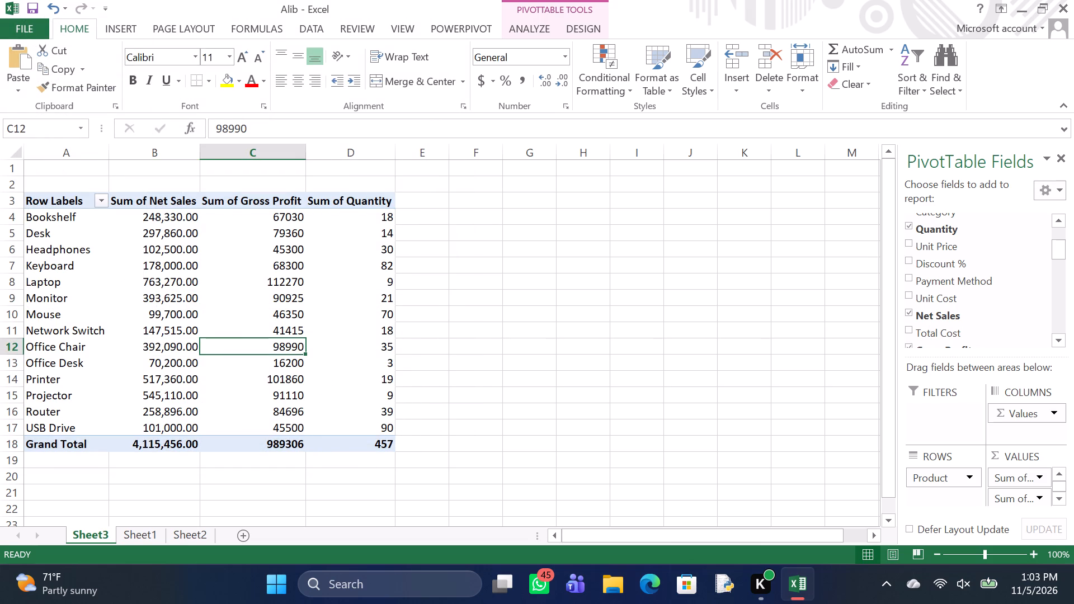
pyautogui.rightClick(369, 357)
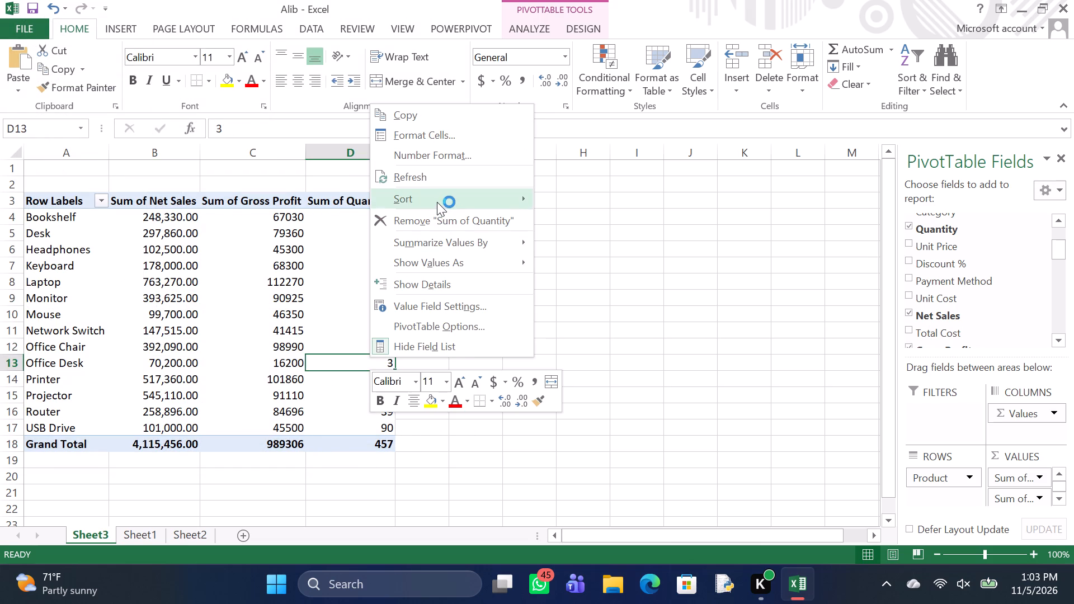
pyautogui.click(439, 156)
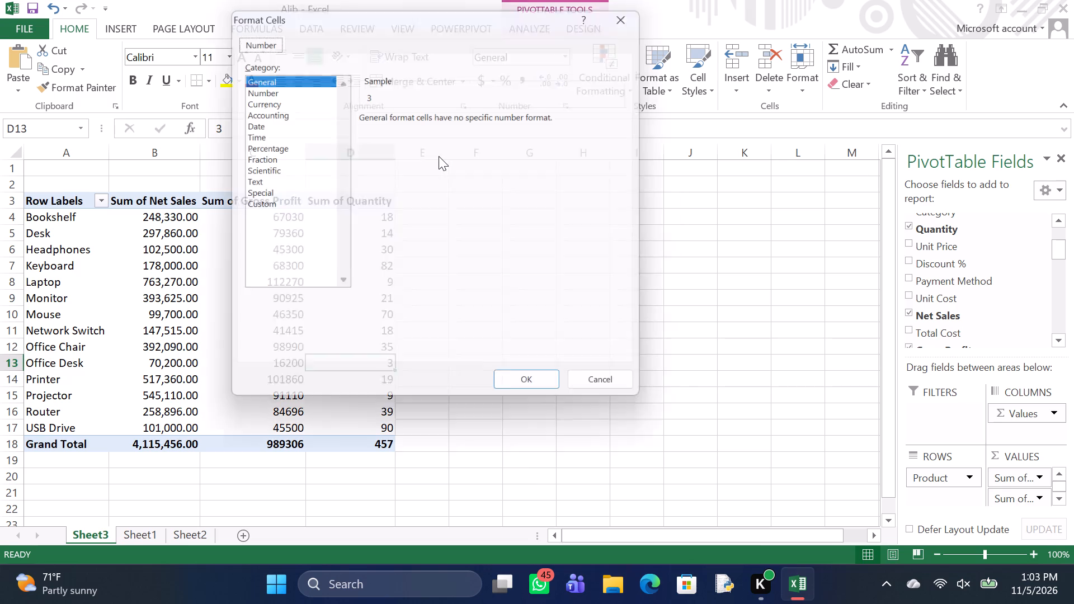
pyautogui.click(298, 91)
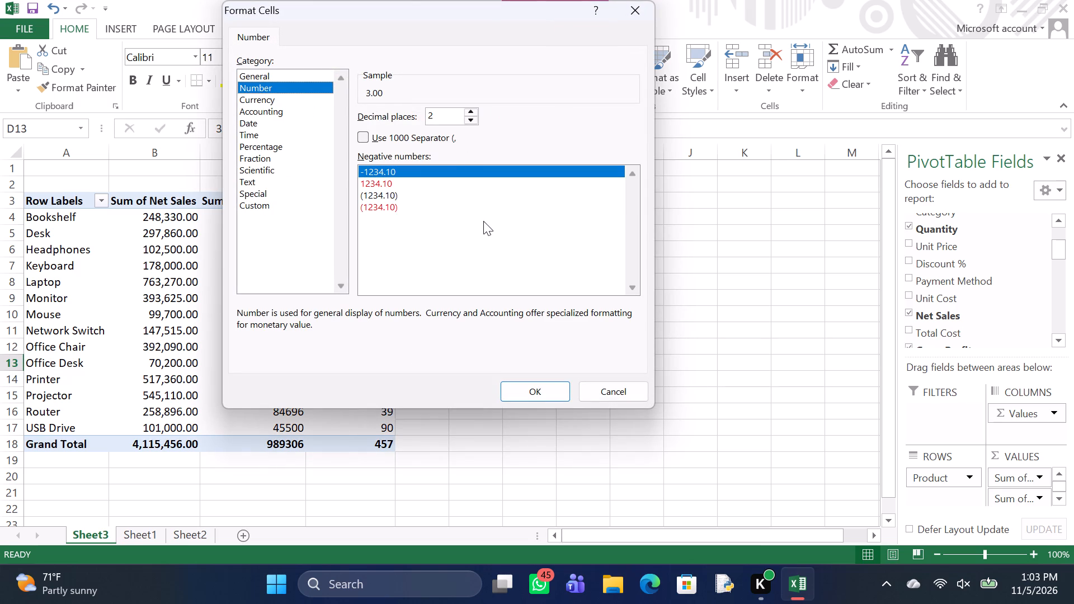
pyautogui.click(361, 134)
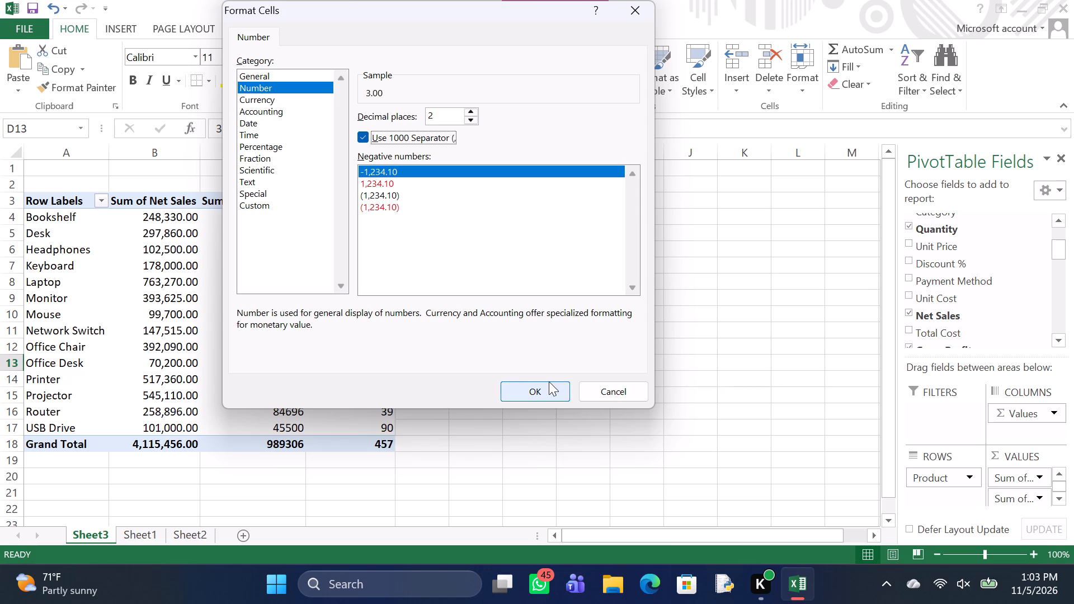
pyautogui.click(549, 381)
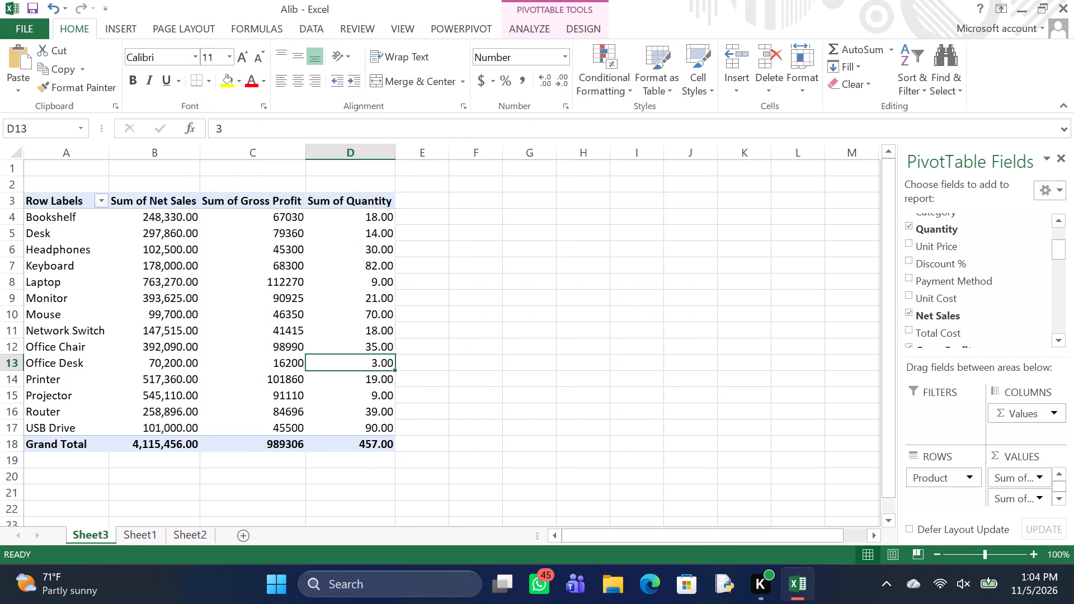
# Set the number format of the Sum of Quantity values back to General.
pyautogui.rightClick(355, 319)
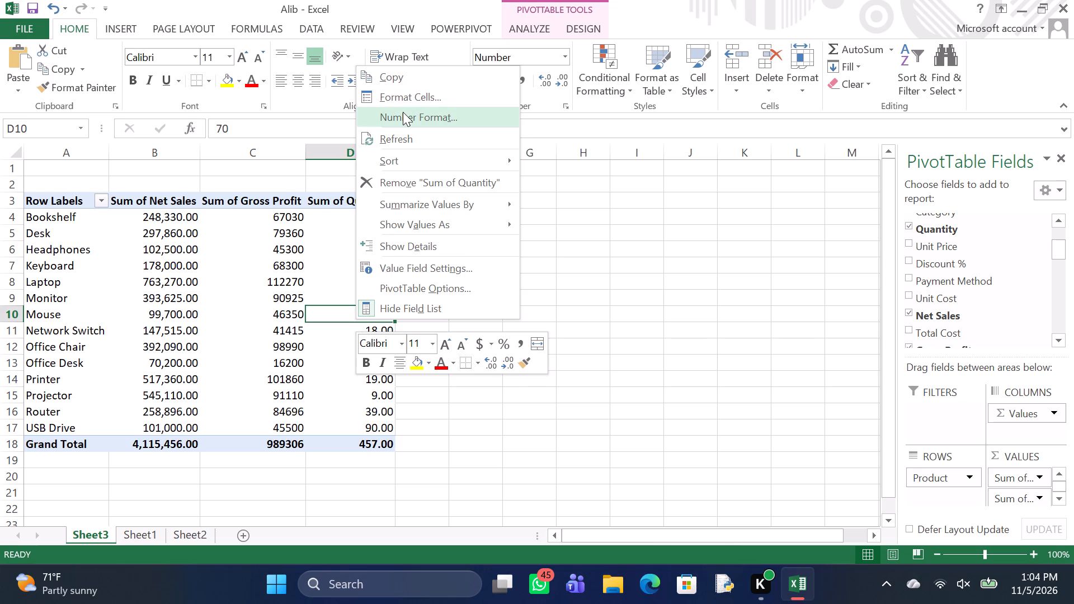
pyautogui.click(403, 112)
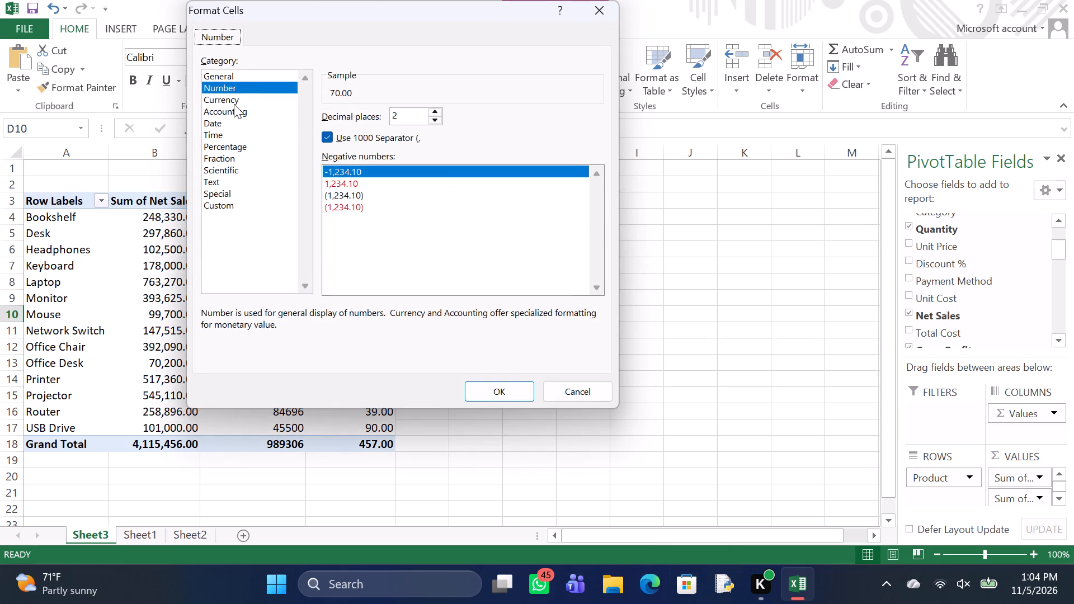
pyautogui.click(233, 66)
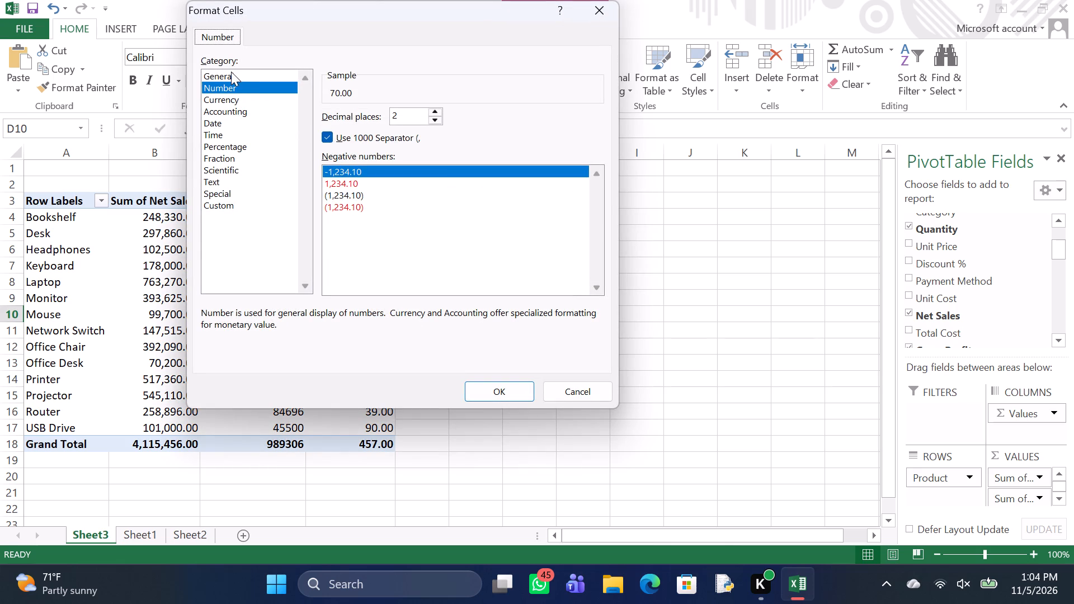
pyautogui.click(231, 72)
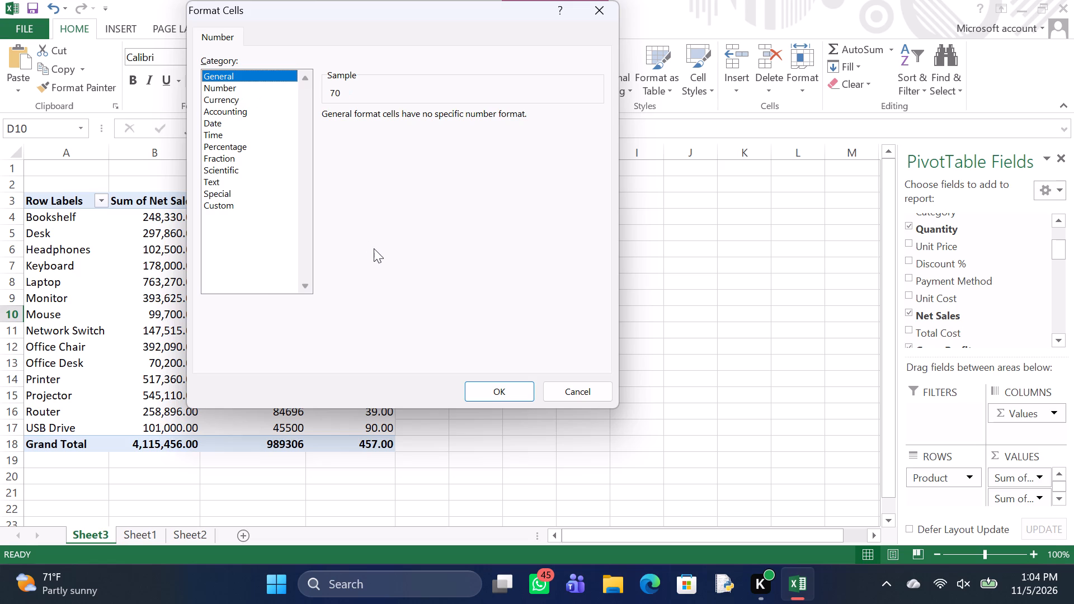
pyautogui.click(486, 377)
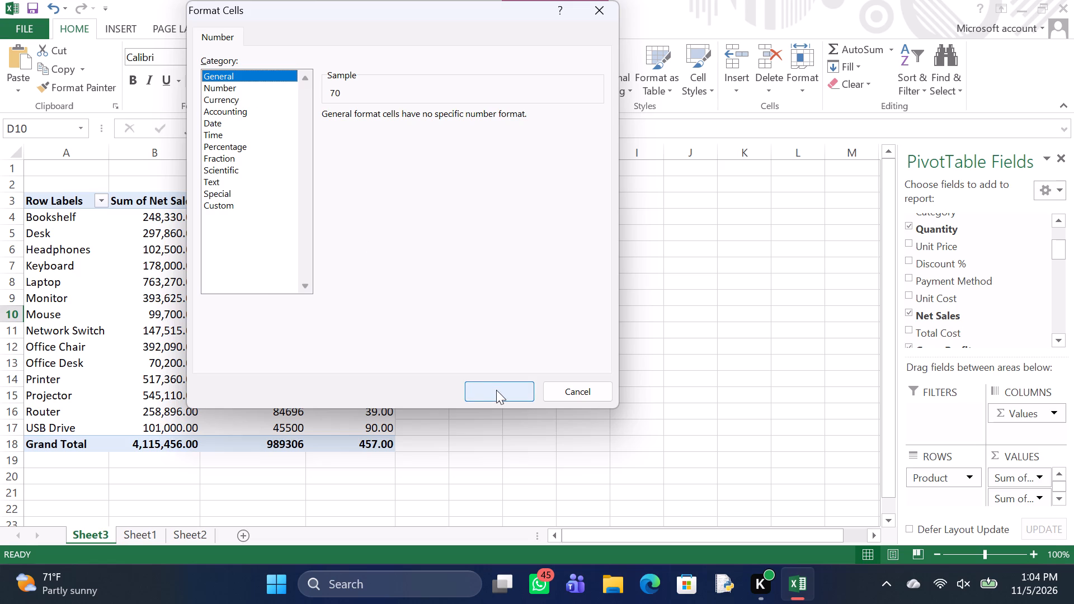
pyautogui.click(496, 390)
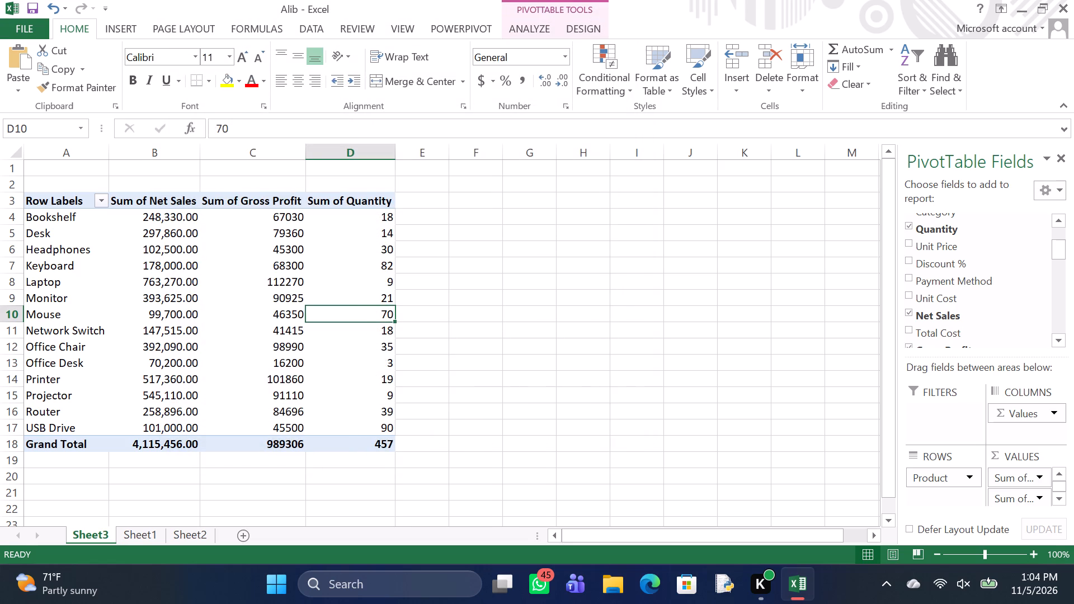
# Format the Sum of Gross Profit values in the PivotTable as Number with 2 decimal places and the 1000 separator.
pyautogui.click(294, 355)
pyautogui.rightClick(294, 355)
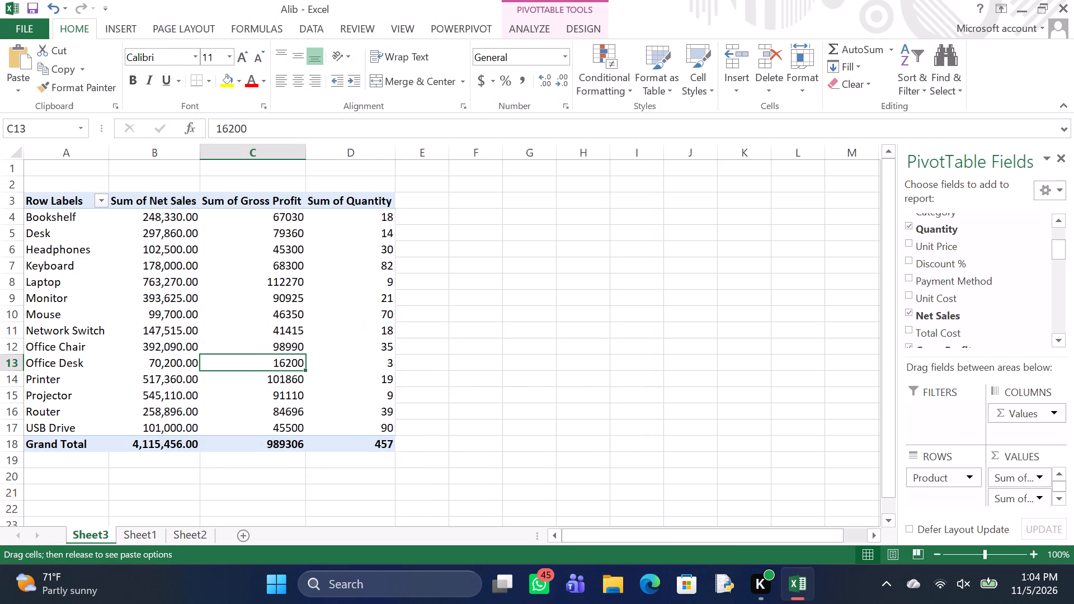
pyautogui.rightClick(294, 355)
pyautogui.click(298, 313)
pyautogui.rightClick(298, 313)
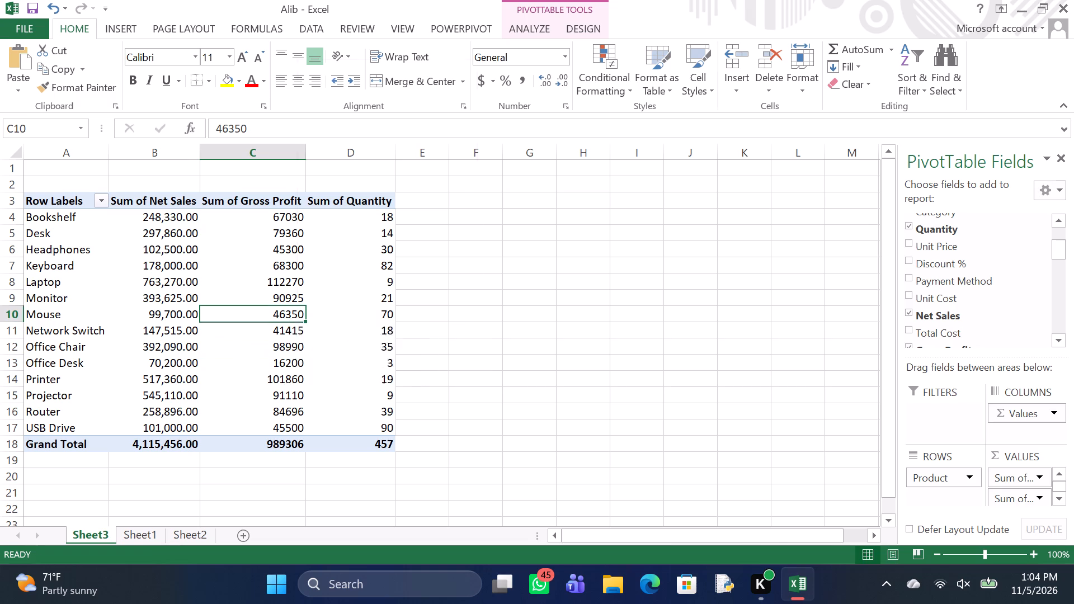
pyautogui.click(335, 112)
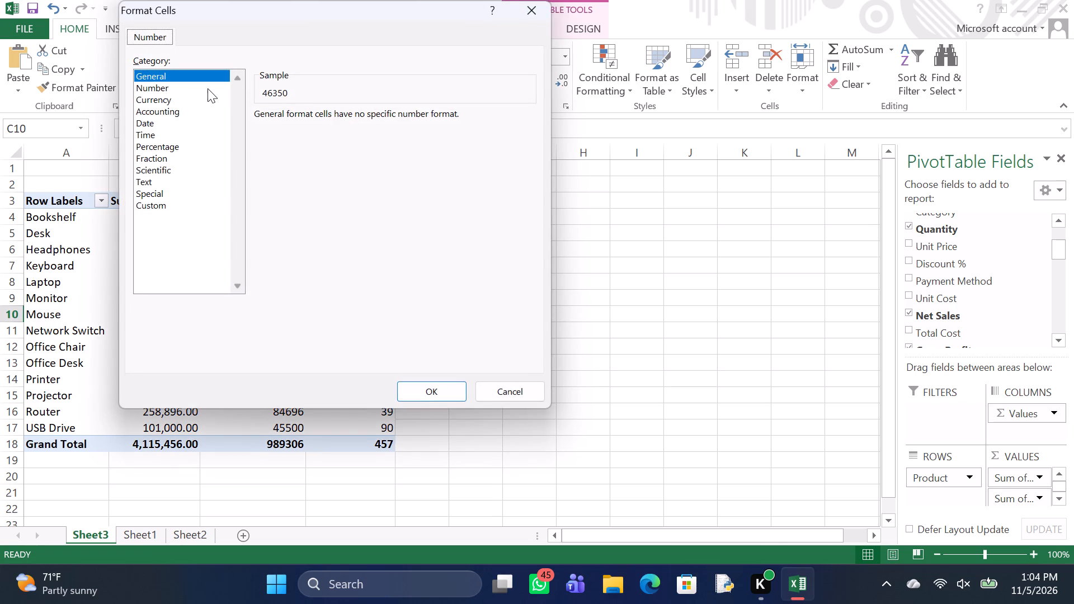
pyautogui.click(208, 88)
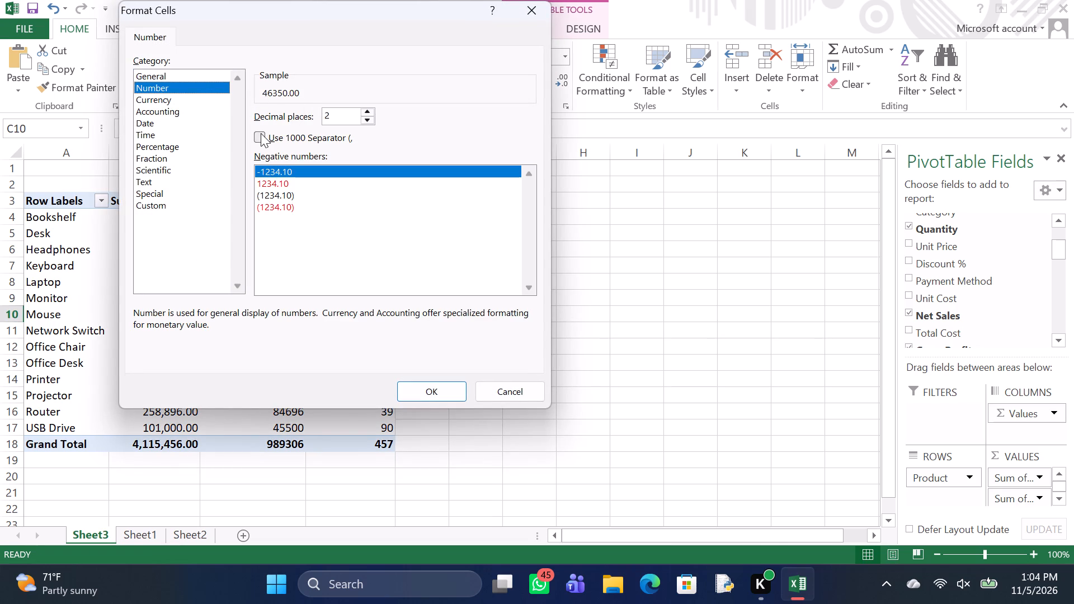
pyautogui.click(261, 133)
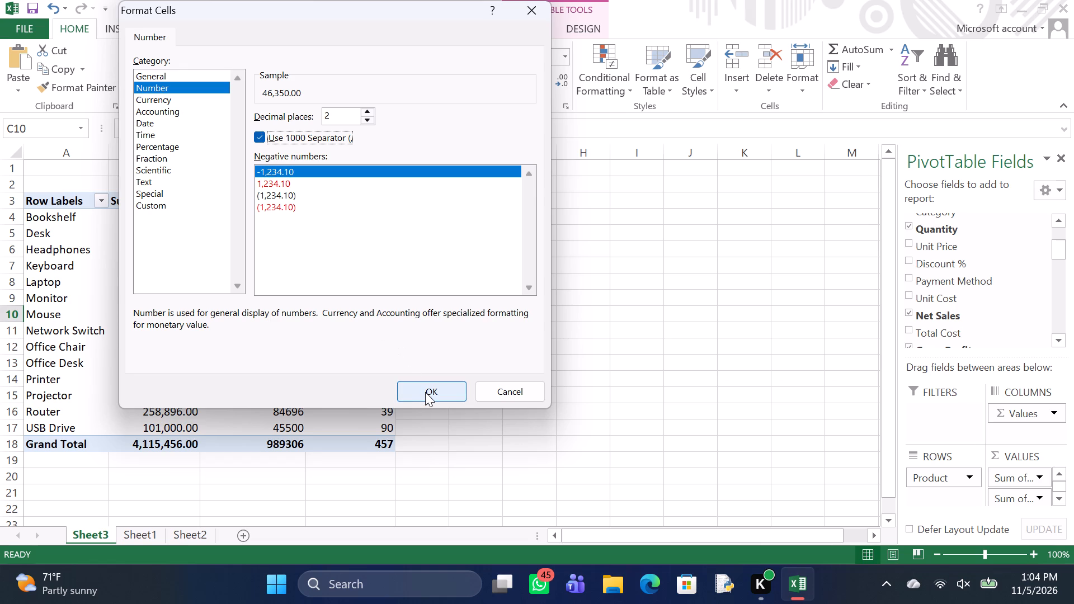
pyautogui.click(425, 392)
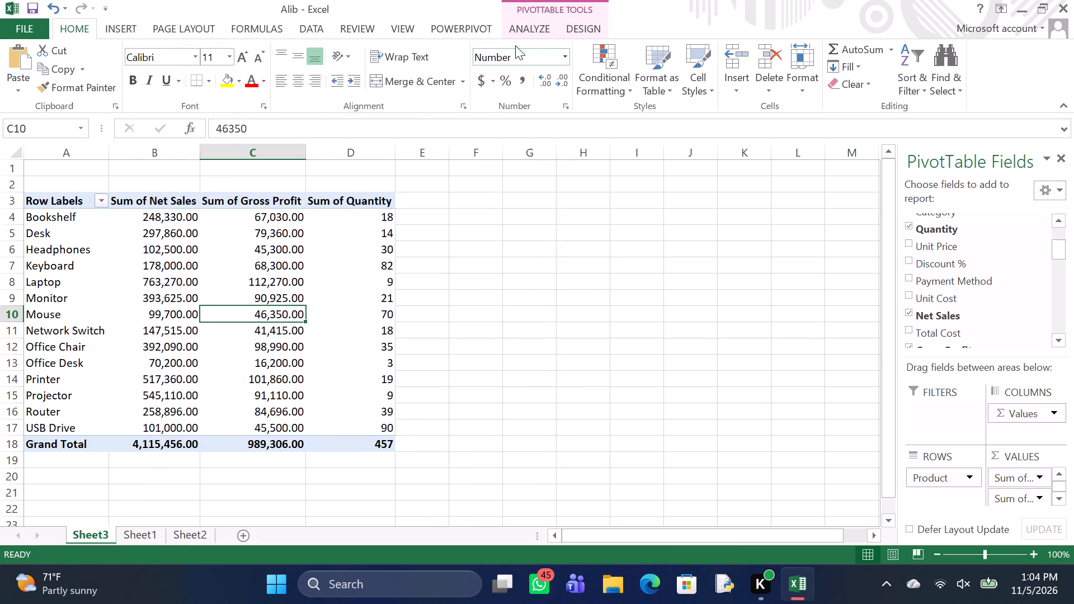
# Insert a Clustered Column PivotChart from the PivotTable and place it beside the table, over columns E to L.
pyautogui.click(521, 30)
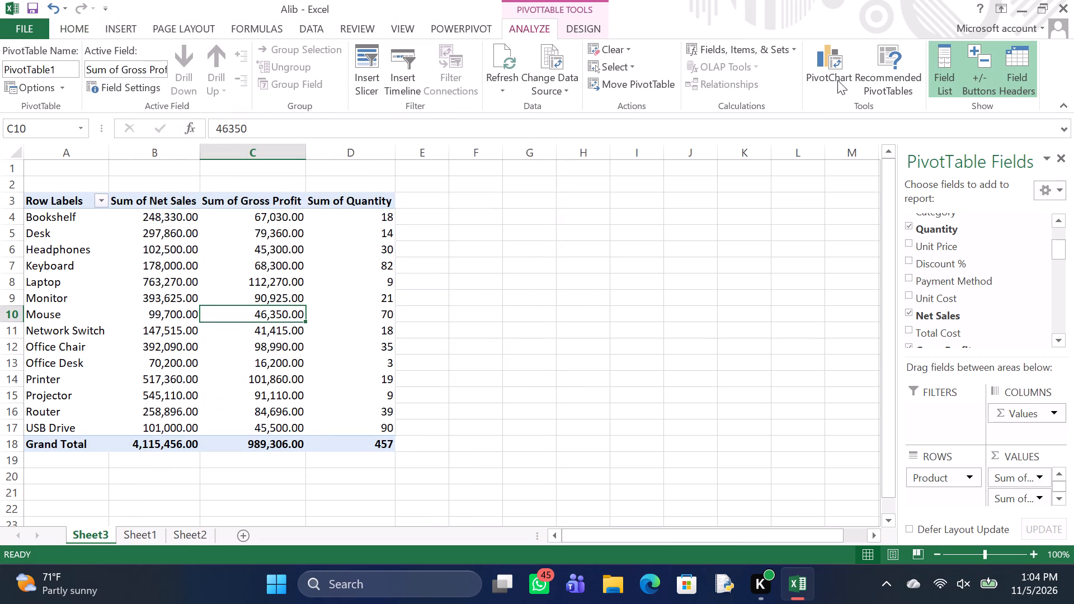
pyautogui.click(832, 79)
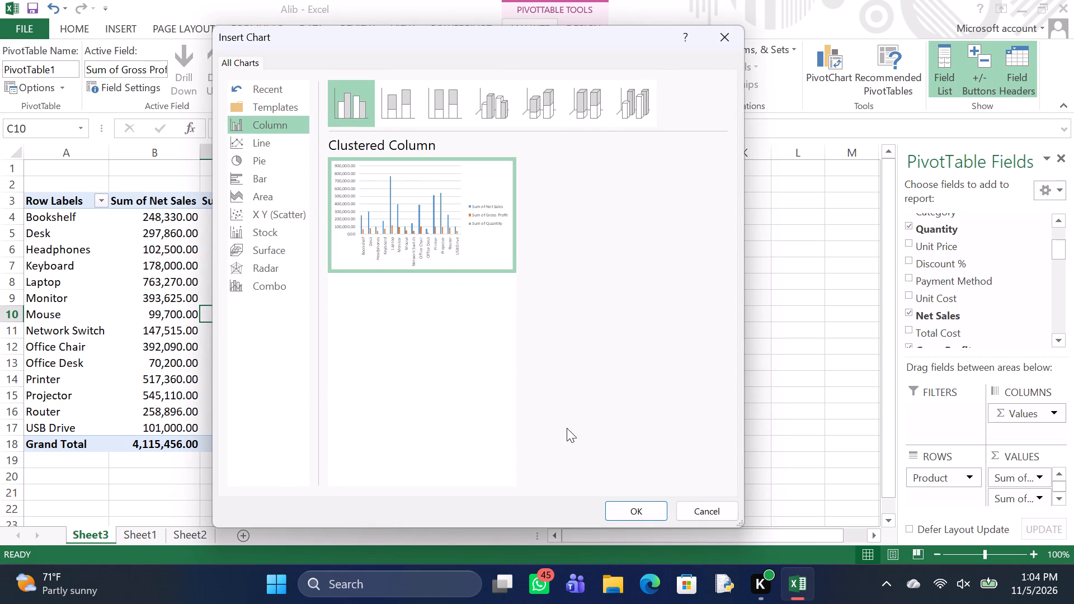
pyautogui.click(636, 516)
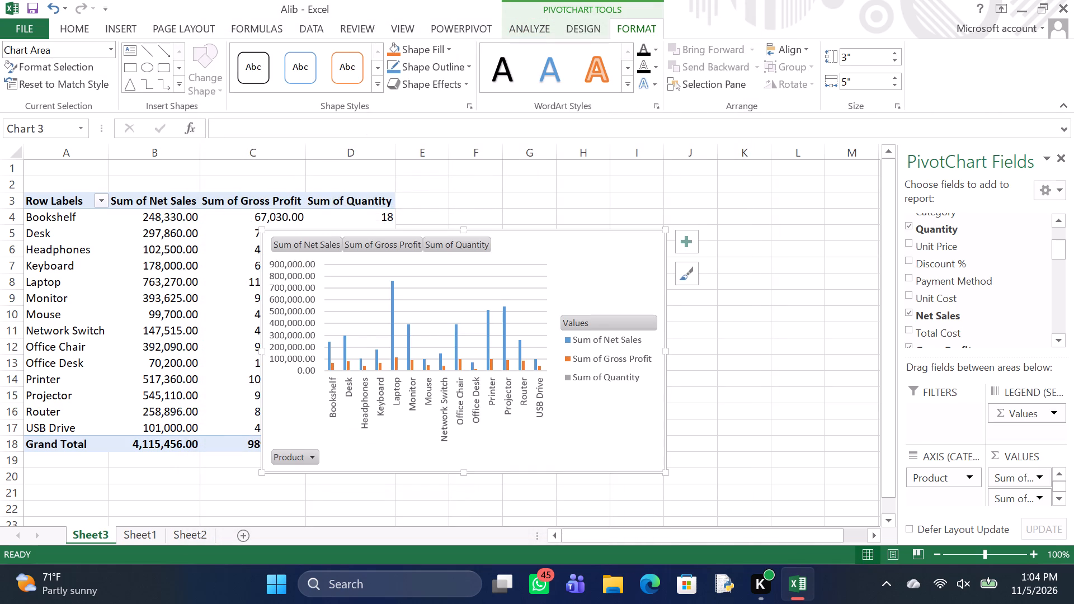
pyautogui.moveTo(602, 410); pyautogui.dragTo(752, 397)
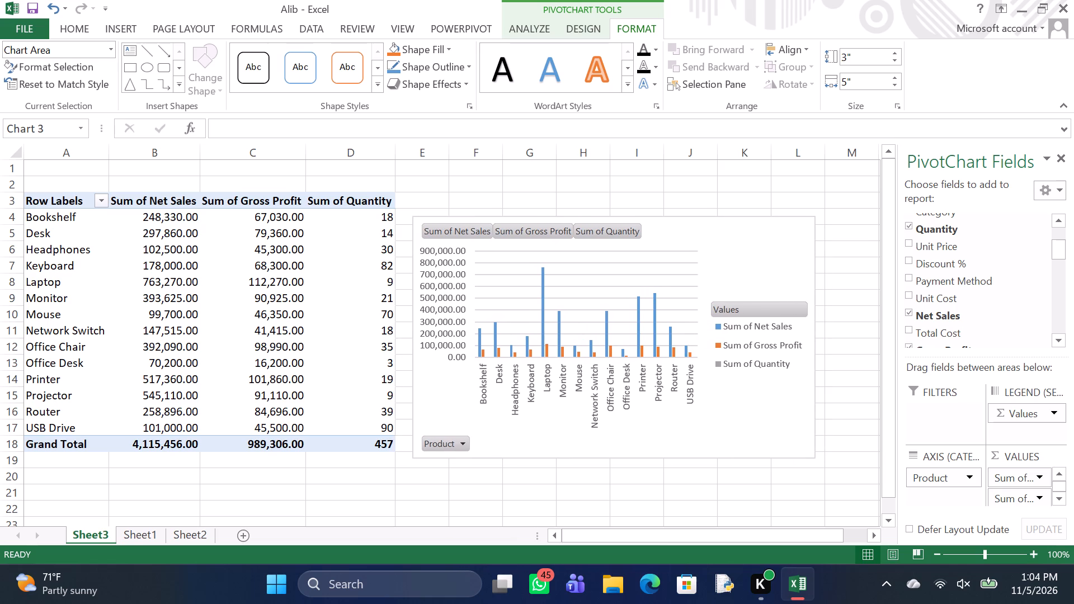
pyautogui.moveTo(752, 397); pyautogui.dragTo(752, 397)
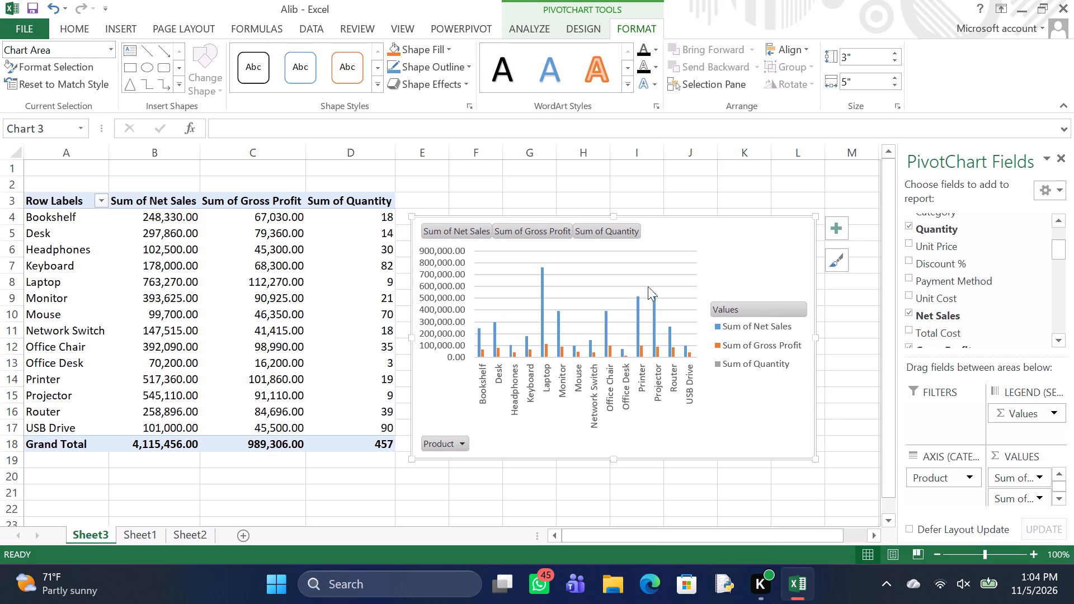
# Add a chart title to the PivotChart reading PRODUCT REVENUE VS GROSS PROFIT.
pyautogui.click(832, 237)
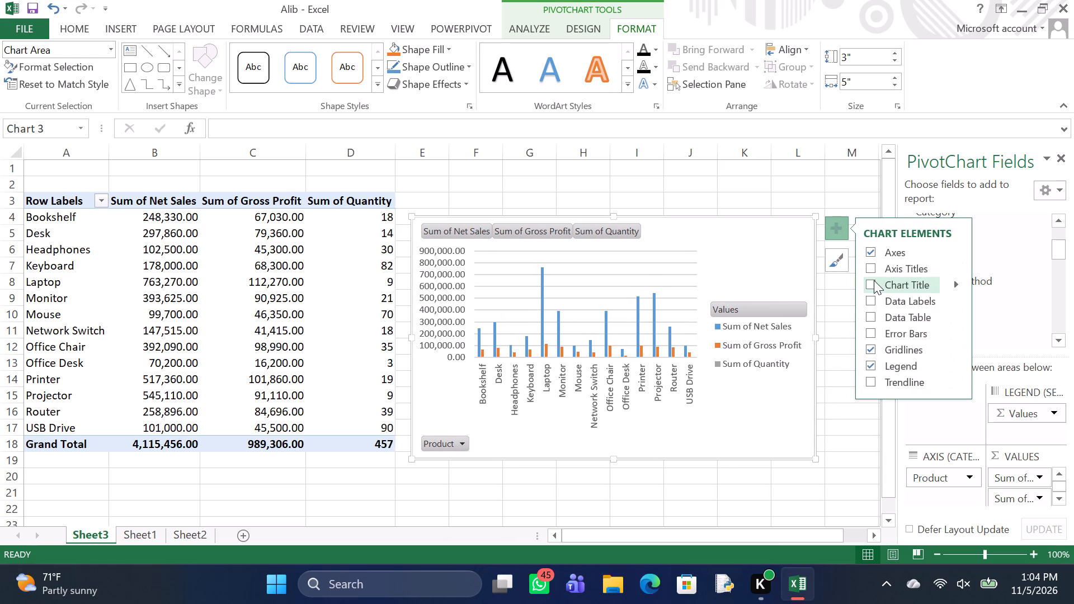
pyautogui.click(871, 281)
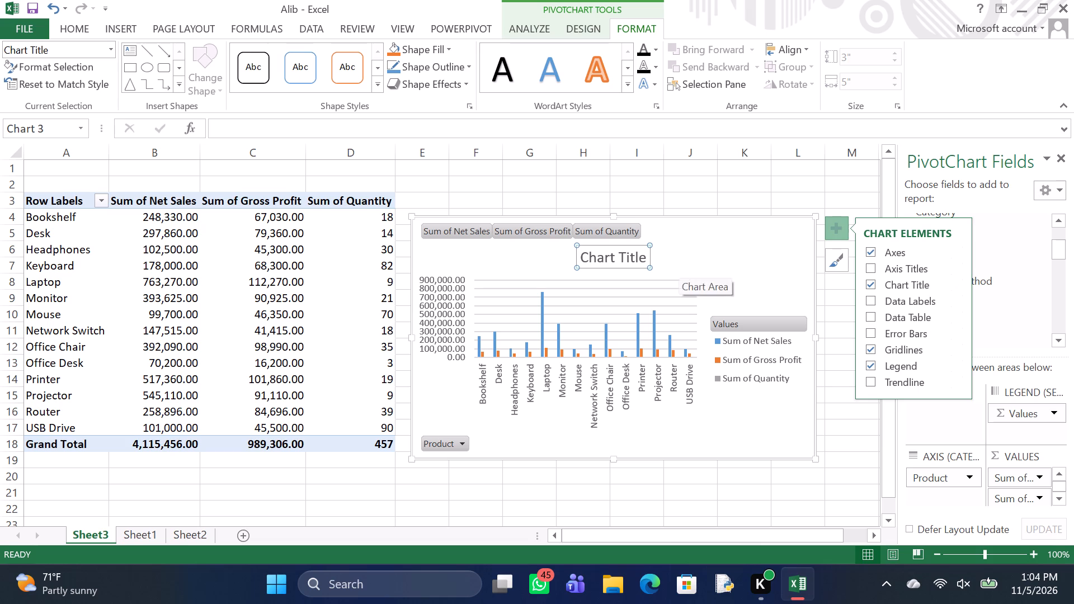
pyautogui.click(644, 257)
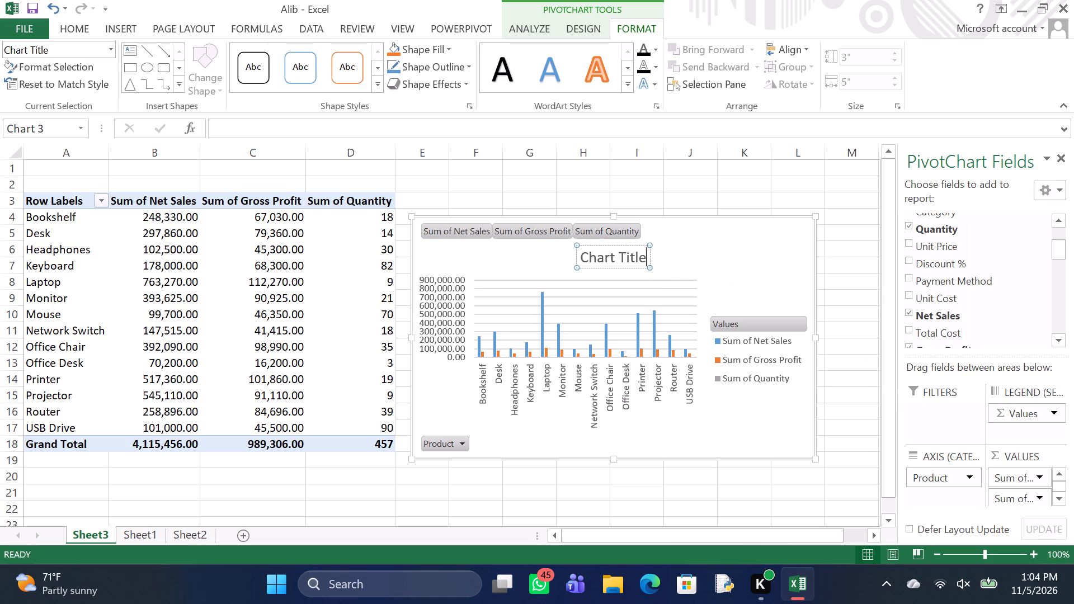
pyautogui.press('BackSpace')
pyautogui.press('BackSpace')
pyautogui.press('BackSpace')
pyautogui.press('BackSpace')
pyautogui.press('BackSpace')
pyautogui.press('BackSpace')
pyautogui.press('BackSpace')
pyautogui.press('BackSpace')
pyautogui.press('BackSpace')
pyautogui.press('BackSpace')
pyautogui.press('BackSpace')
pyautogui.press('BackSpace')
pyautogui.press('BackSpace')
pyautogui.press('BackSpace')
pyautogui.press('BackSpace')
pyautogui.press('BackSpace')
pyautogui.press('BackSpace')
pyautogui.press('BackSpace')
pyautogui.press('BackSpace')
pyautogui.press('BackSpace')
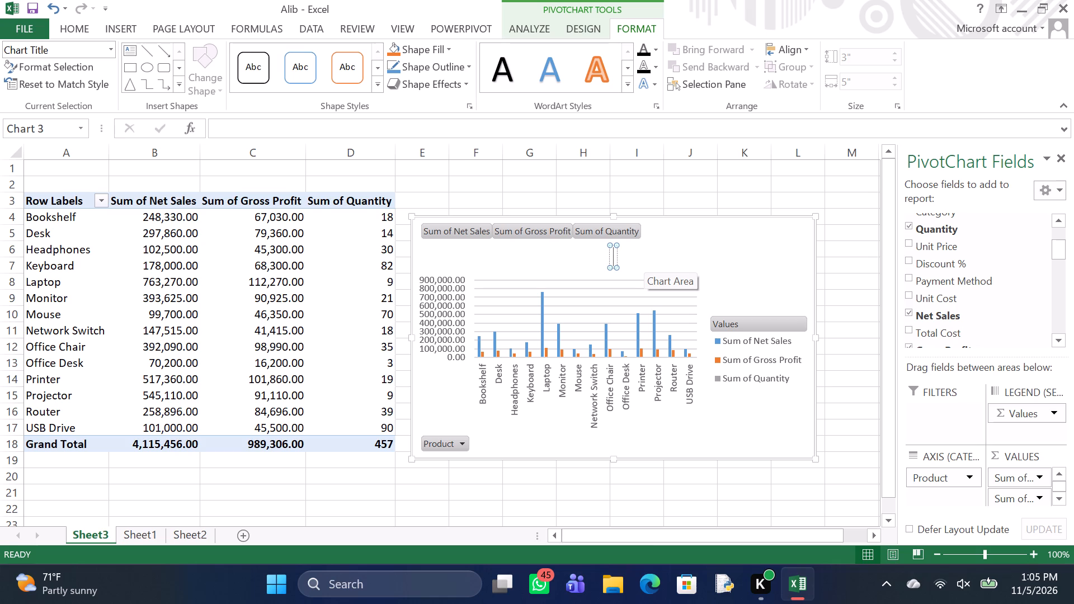
pyautogui.press('p')
pyautogui.press('r')
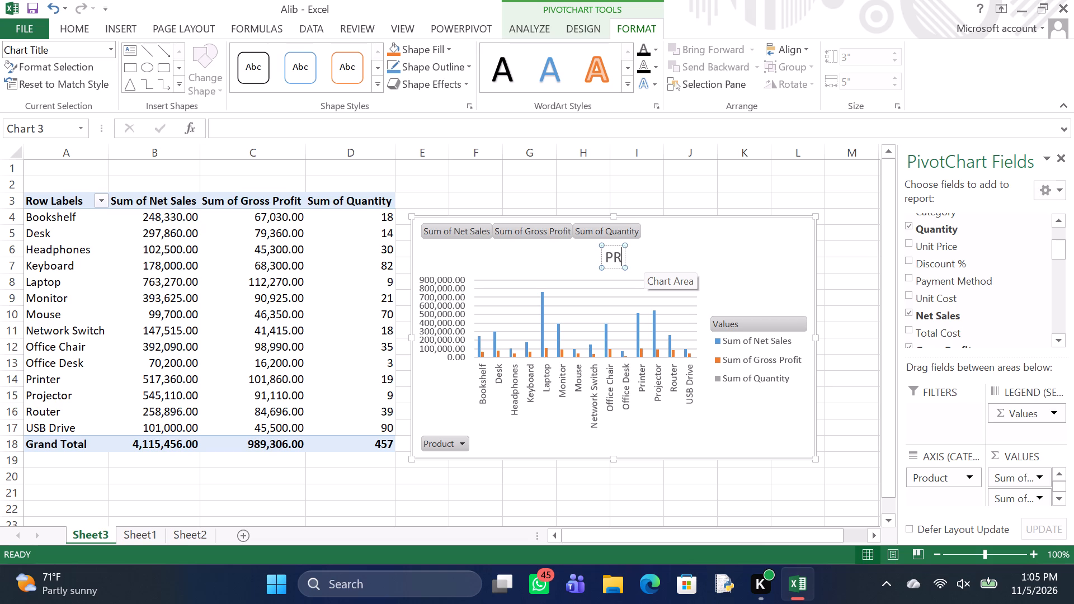
pyautogui.press('o')
pyautogui.write('DUCT')
pyautogui.press('space')
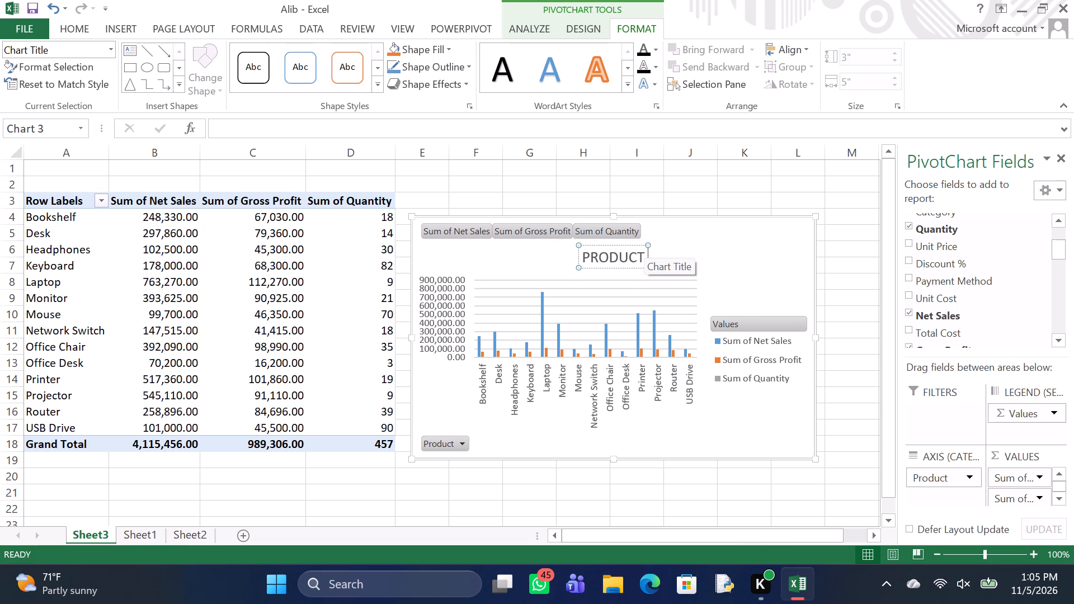
pyautogui.write('REVE')
pyautogui.write('NUE')
pyautogui.press('space')
pyautogui.write('VS')
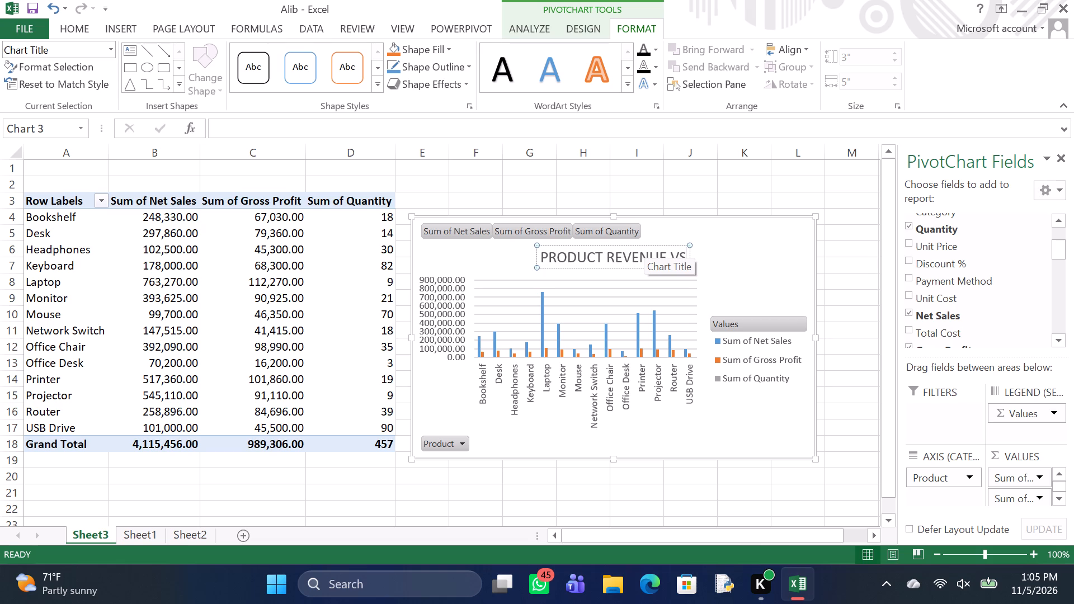
pyautogui.press('space')
pyautogui.write('GR')
pyautogui.write('OSS')
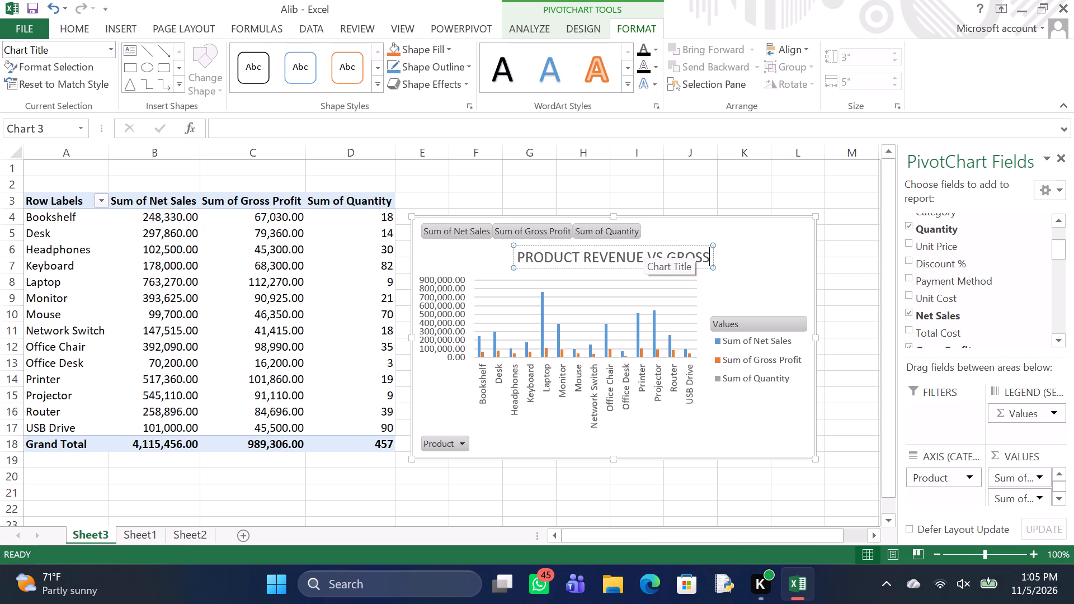
pyautogui.press('space')
pyautogui.press('p')
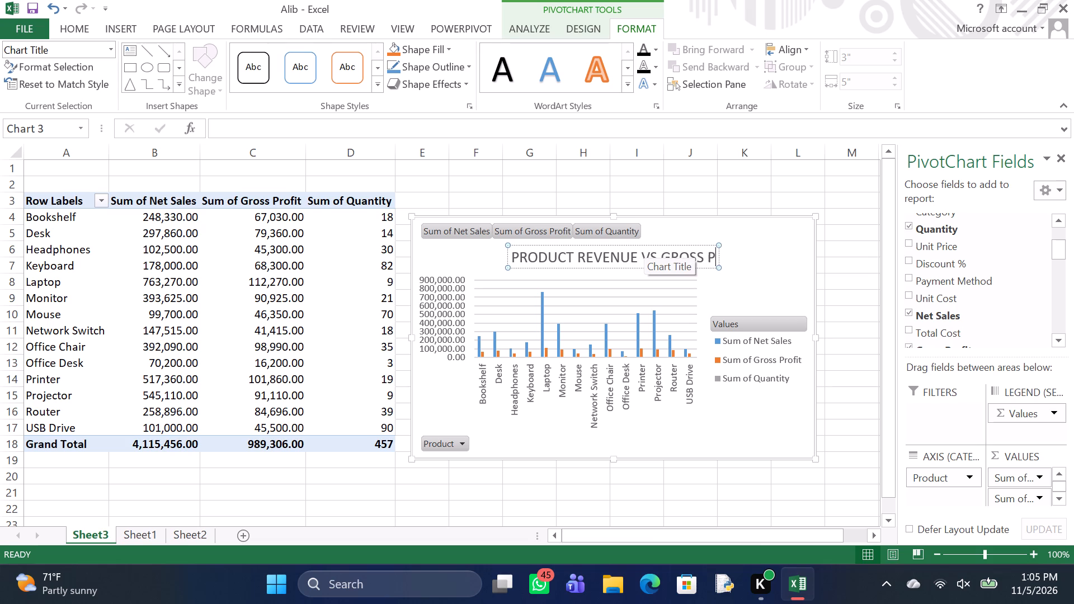
pyautogui.write('ROFIT')
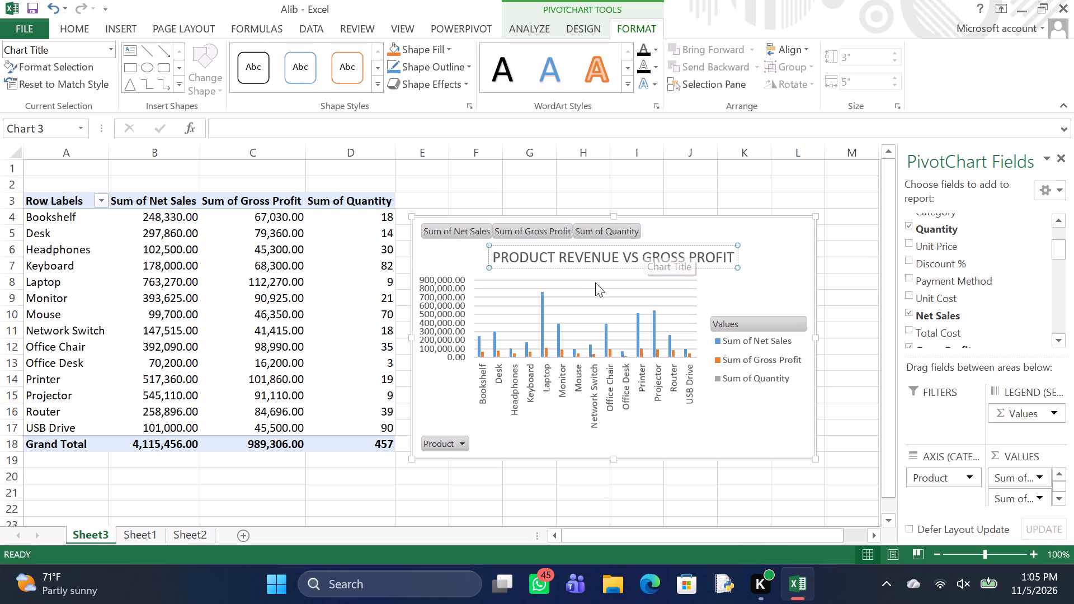
pyautogui.click(585, 298)
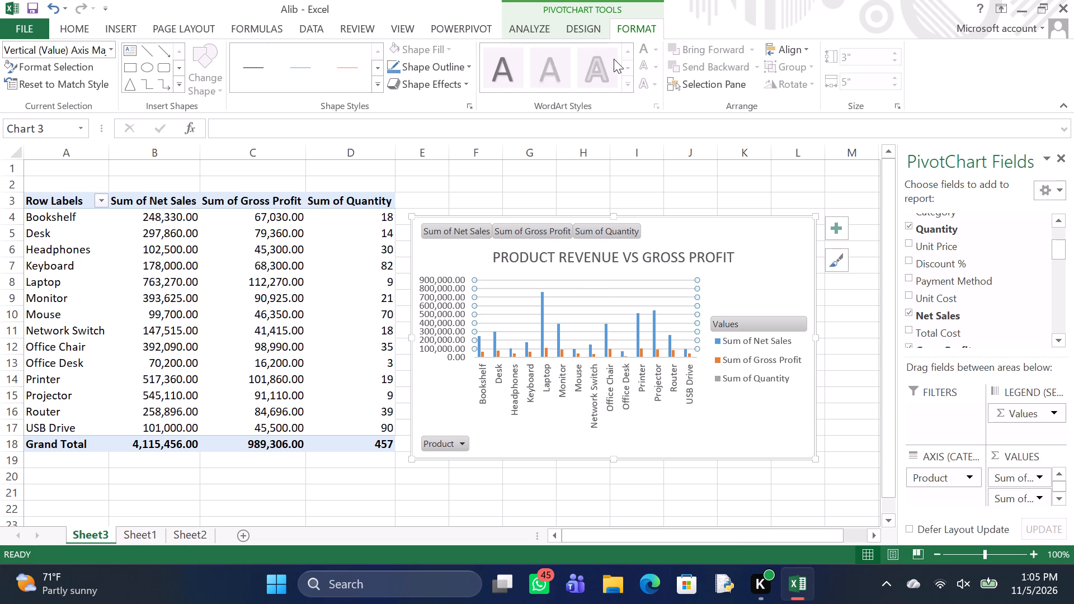
# Apply the dark-background chart style to the PivotChart.
pyautogui.click(587, 31)
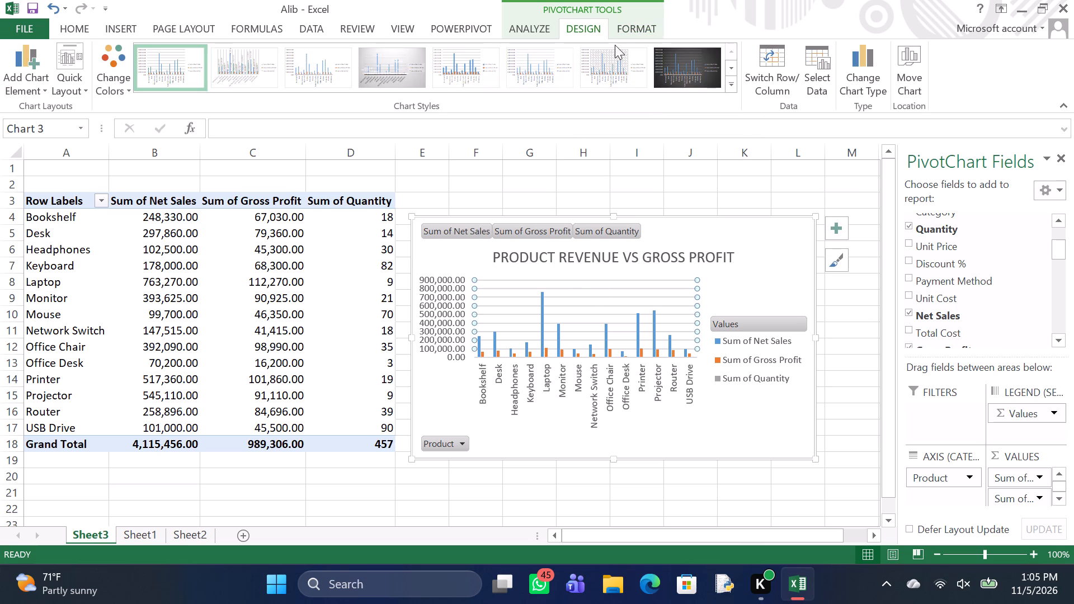
pyautogui.click(683, 75)
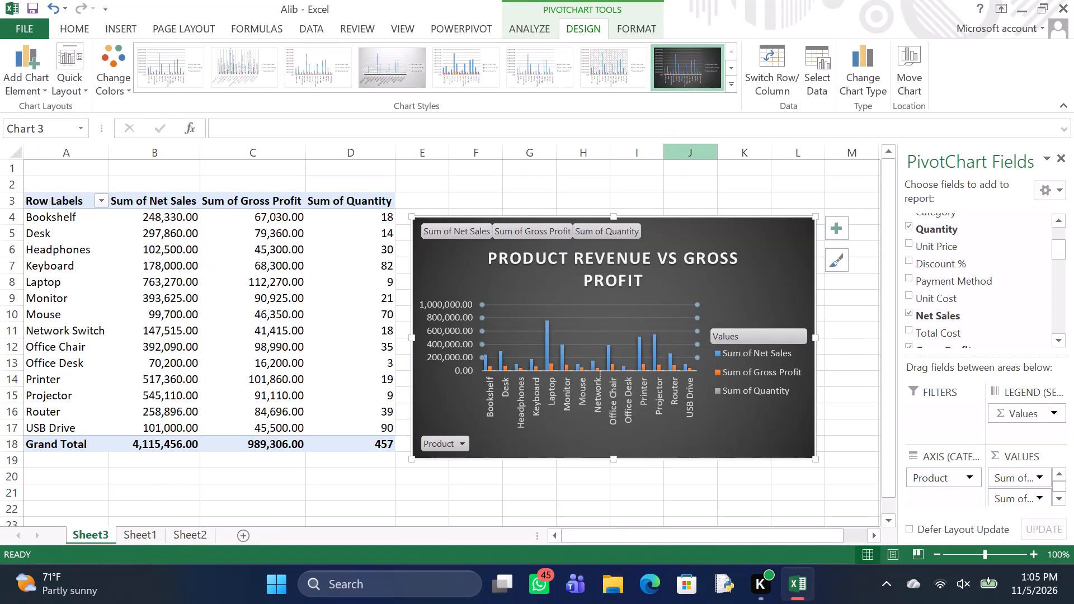
pyautogui.click(743, 183)
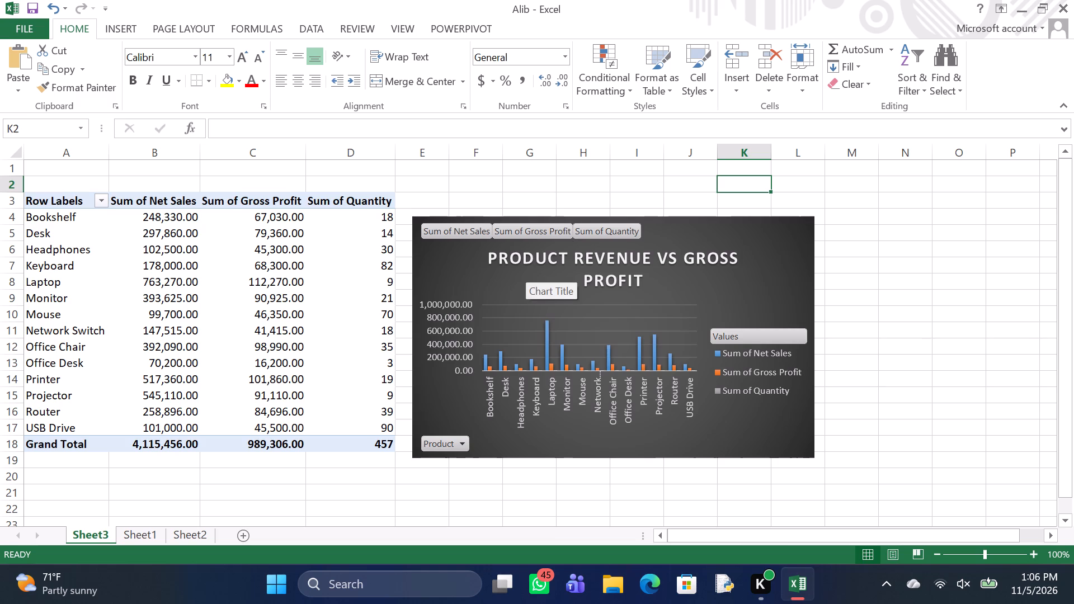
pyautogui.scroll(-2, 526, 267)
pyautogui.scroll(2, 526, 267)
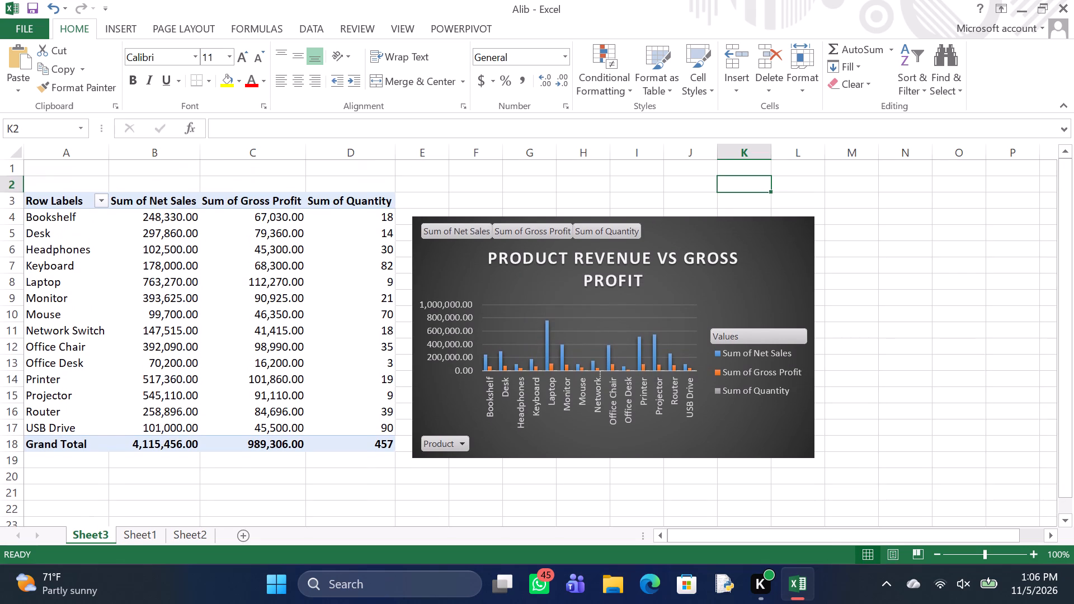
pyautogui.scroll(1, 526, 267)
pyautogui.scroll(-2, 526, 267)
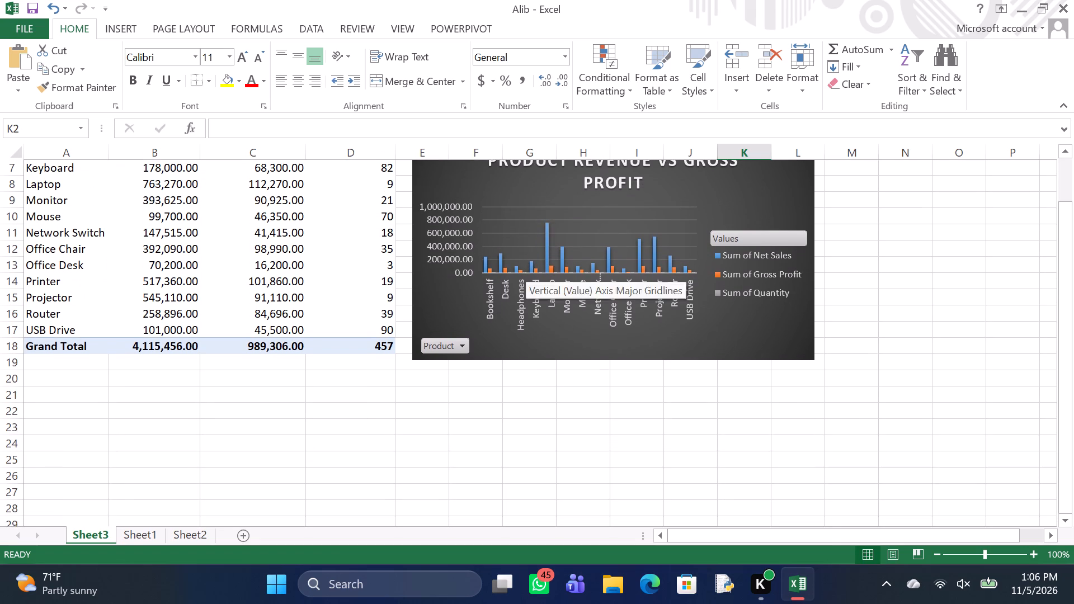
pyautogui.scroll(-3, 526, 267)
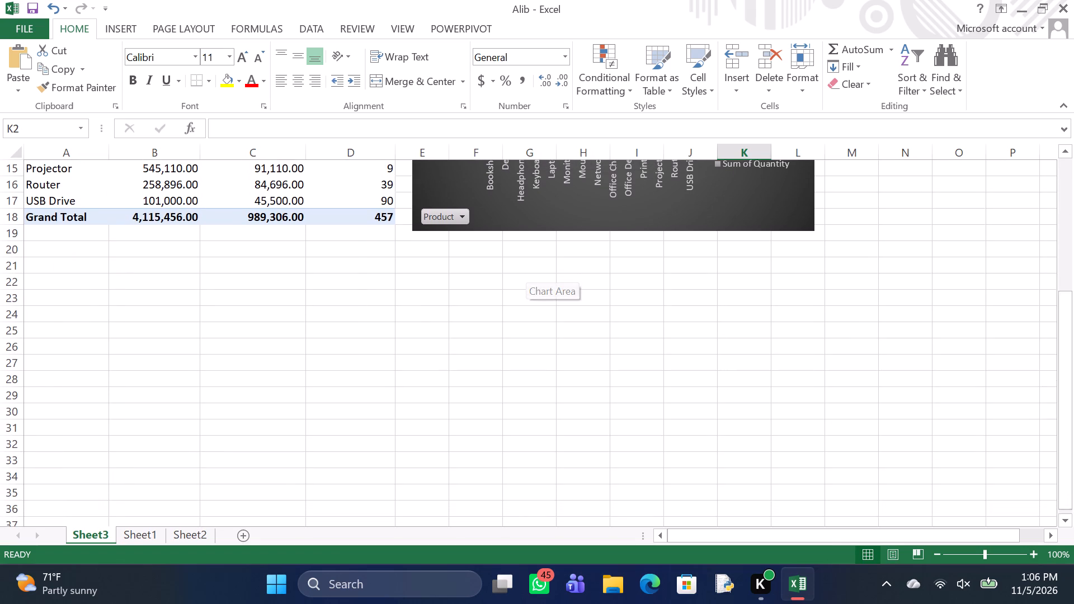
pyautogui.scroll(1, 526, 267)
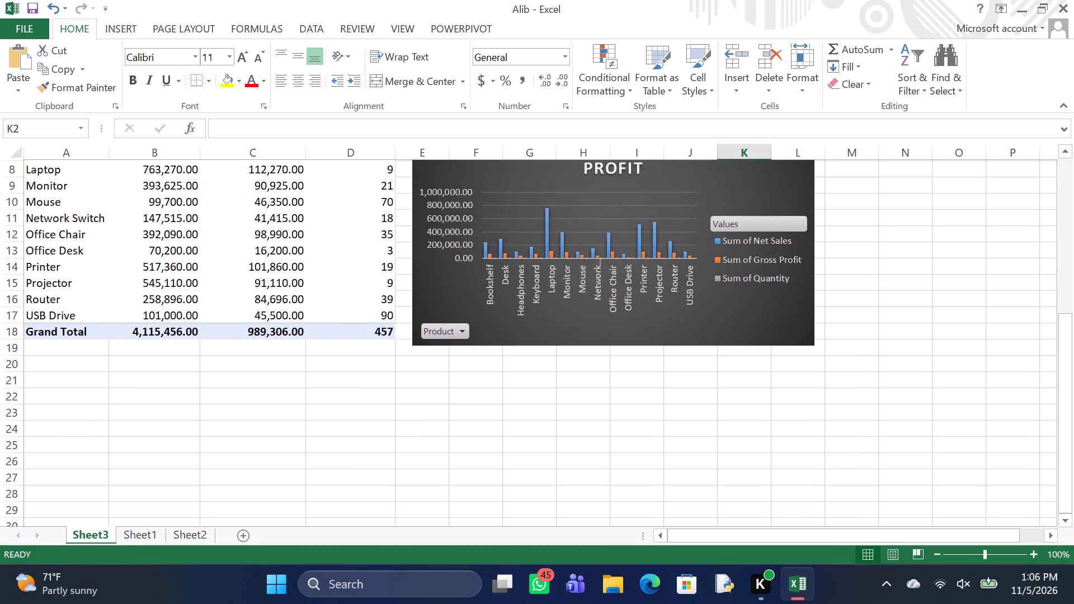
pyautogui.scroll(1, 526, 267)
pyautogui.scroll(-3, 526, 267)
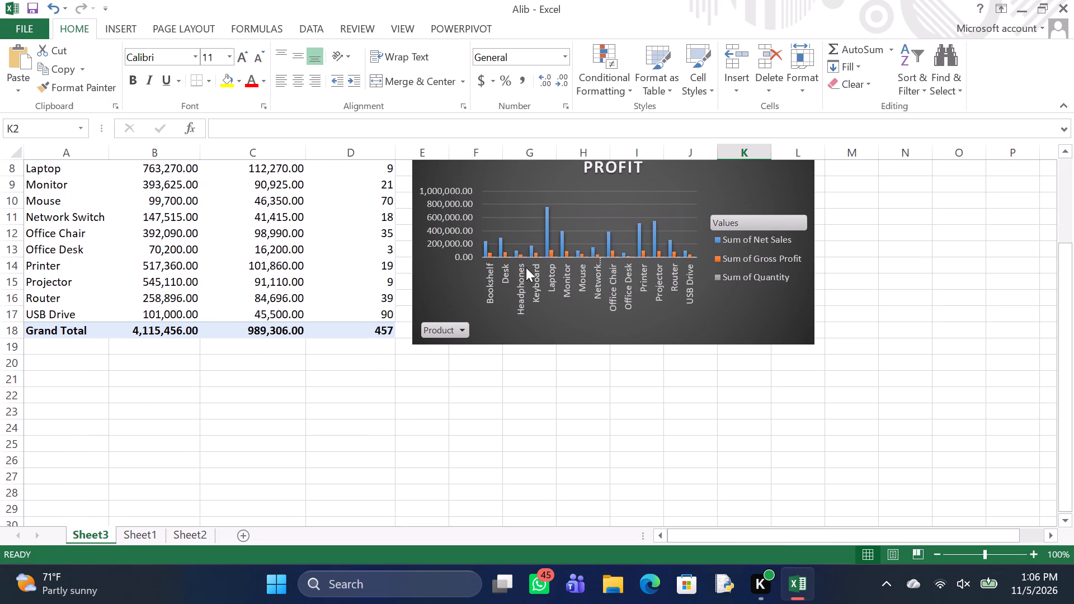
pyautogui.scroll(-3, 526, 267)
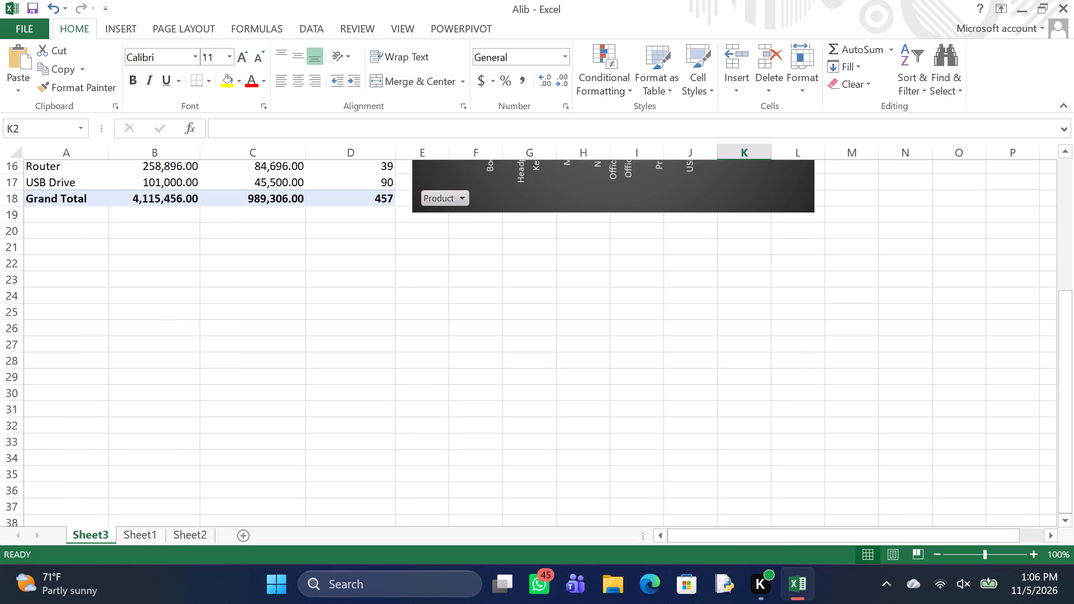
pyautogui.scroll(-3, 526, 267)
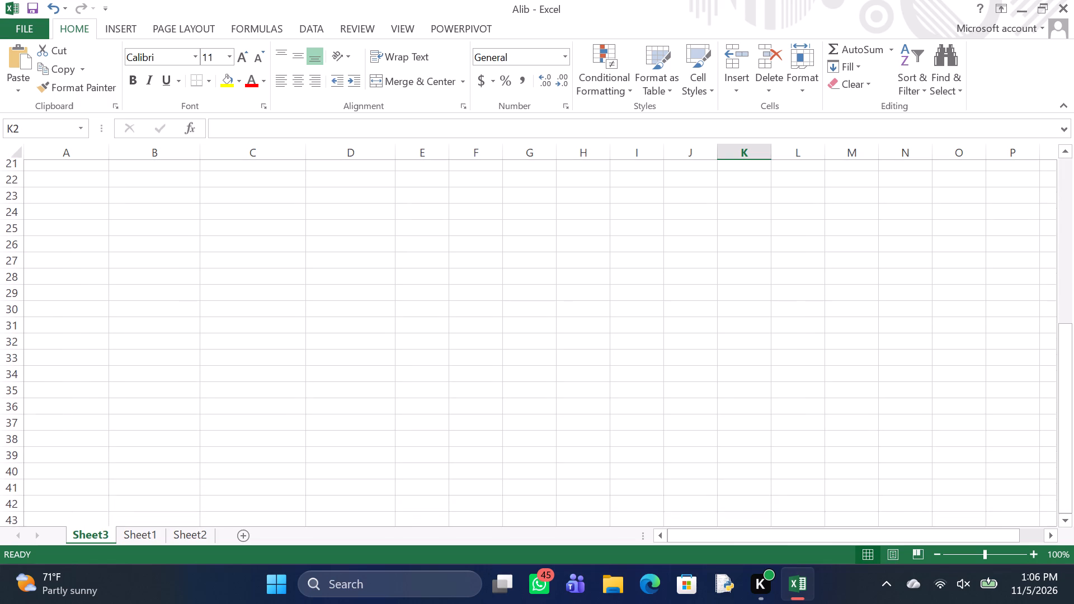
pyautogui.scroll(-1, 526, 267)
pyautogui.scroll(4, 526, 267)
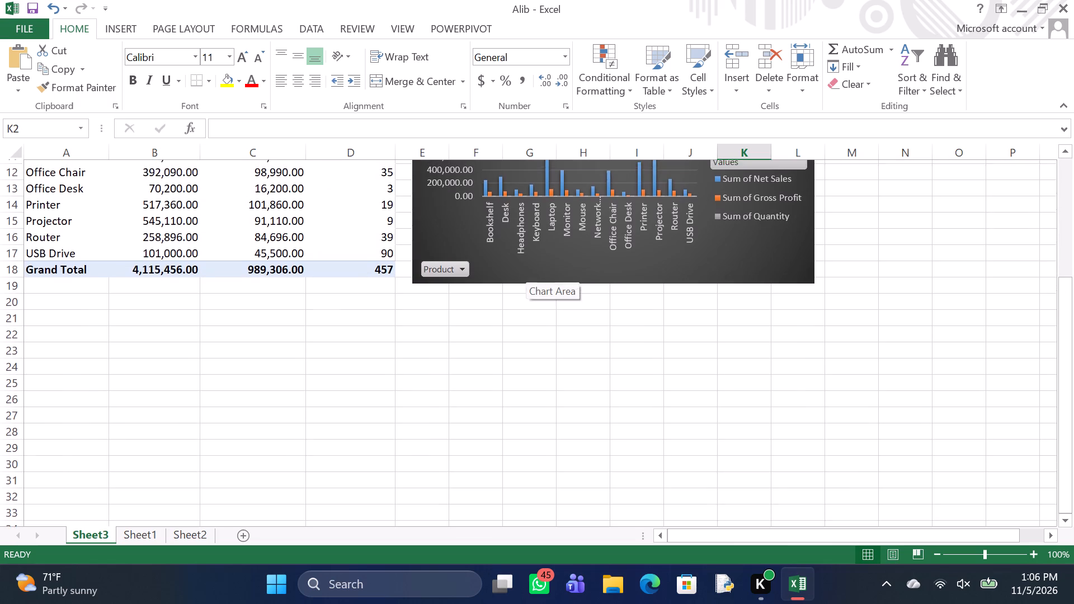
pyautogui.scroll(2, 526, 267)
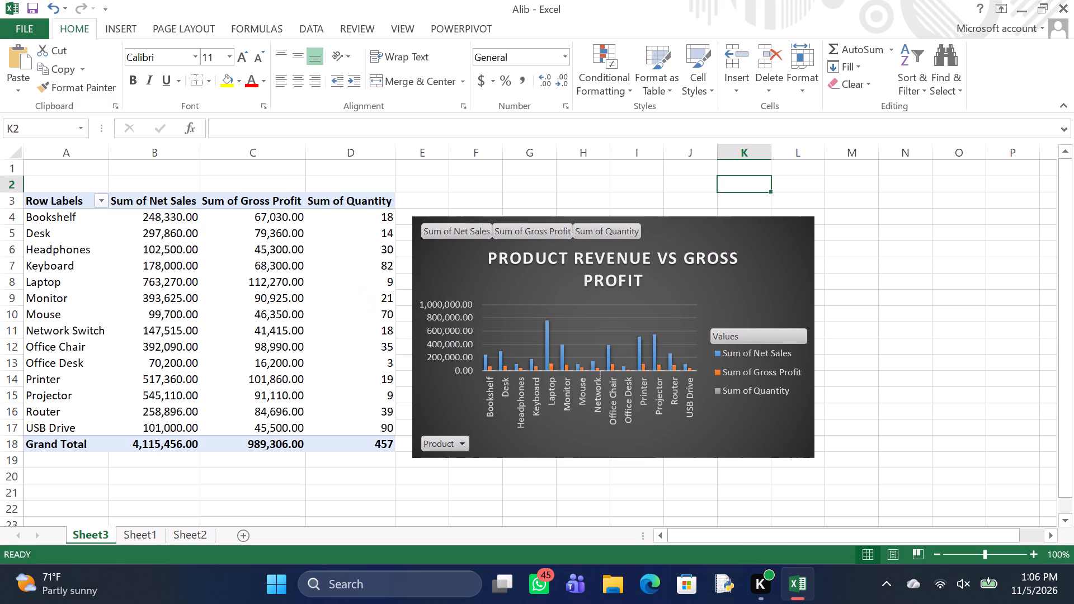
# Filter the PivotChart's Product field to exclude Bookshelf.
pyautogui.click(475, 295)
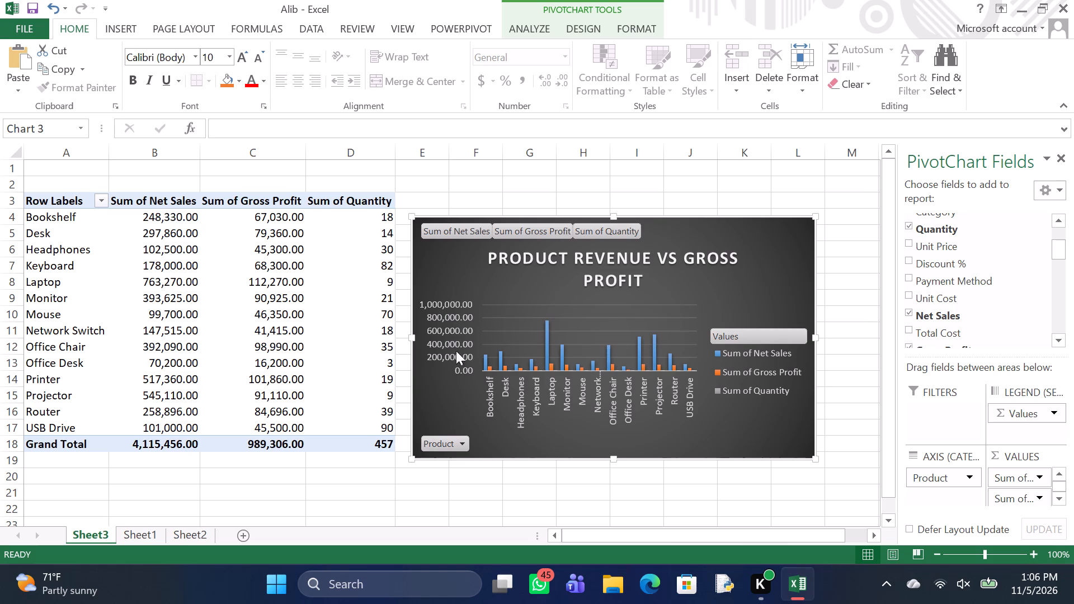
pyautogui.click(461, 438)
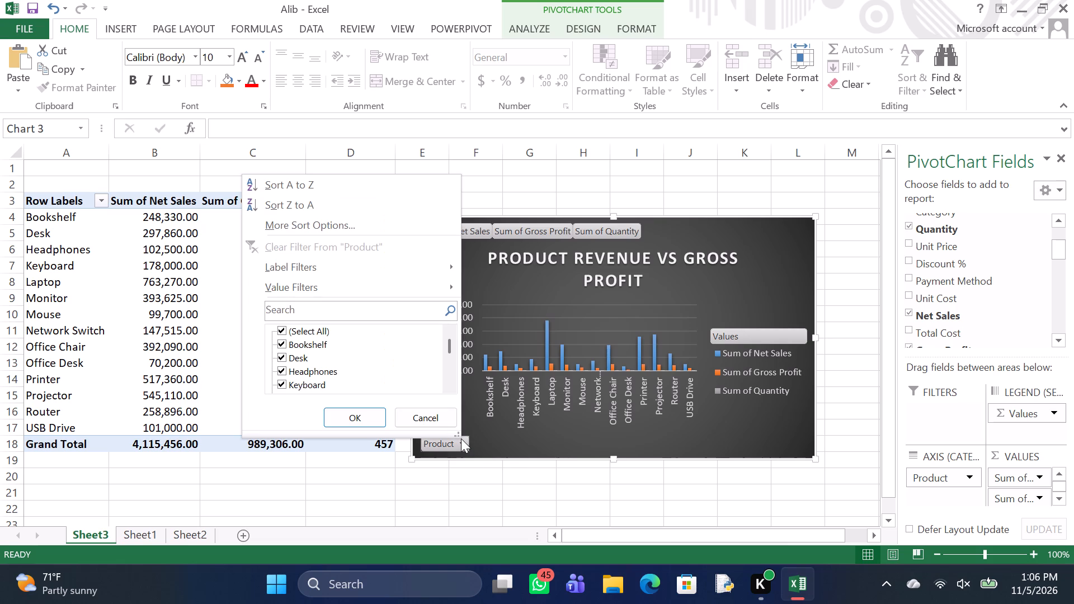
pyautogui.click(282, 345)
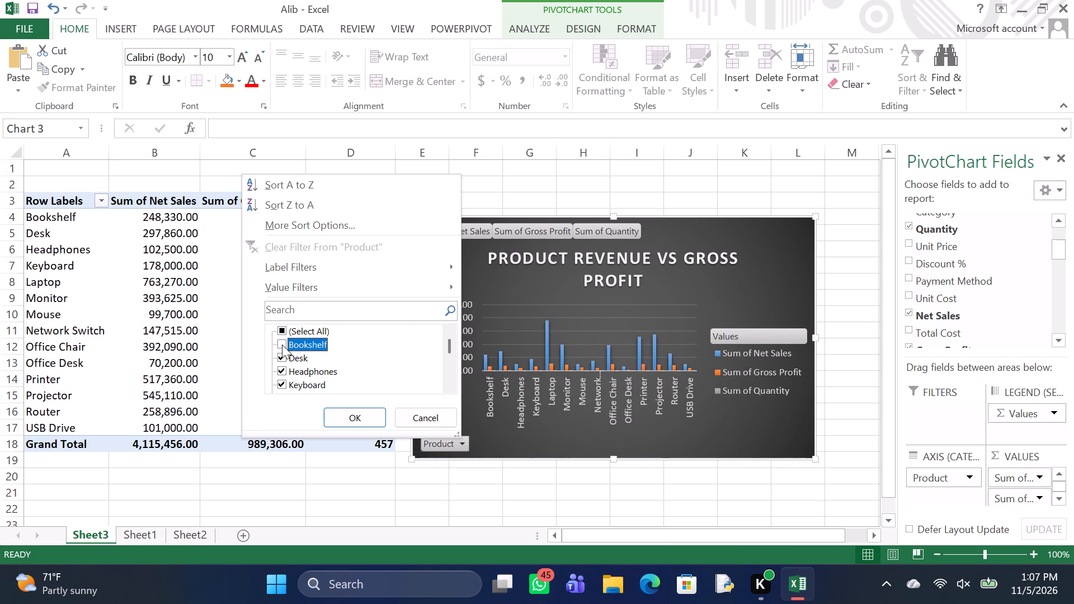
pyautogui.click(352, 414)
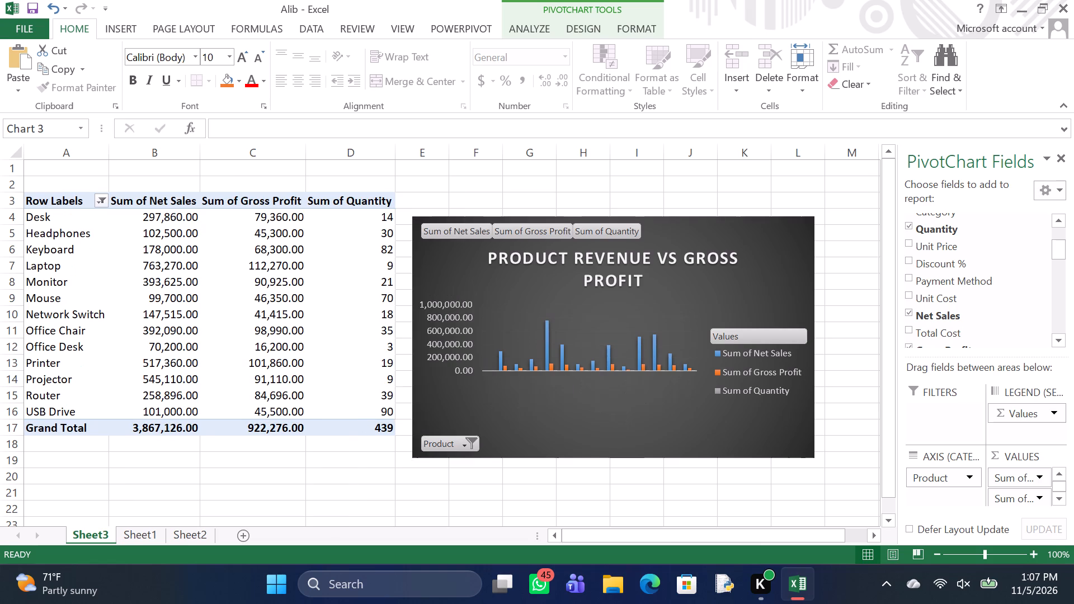
# Exclude Headphones and Keyboard from the PivotChart using its Product filter.
pyautogui.click(461, 441)
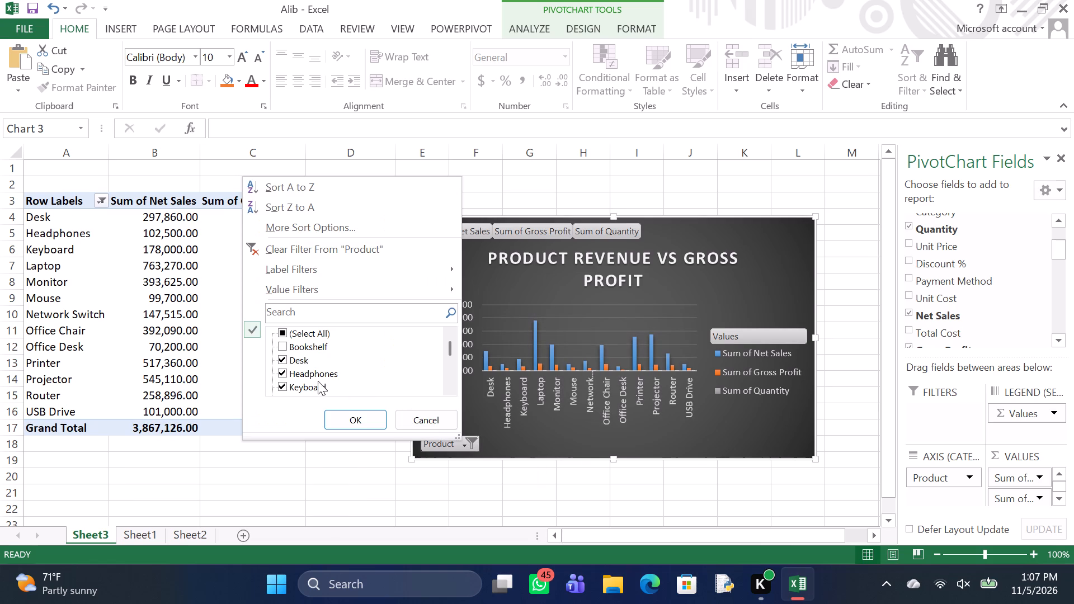
pyautogui.click(283, 372)
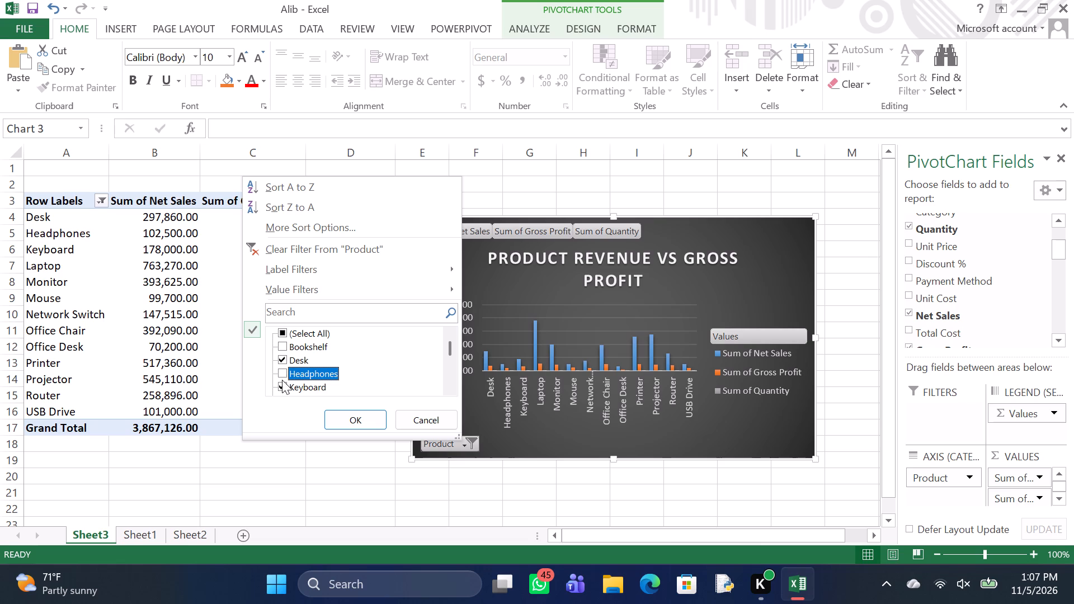
pyautogui.click(280, 386)
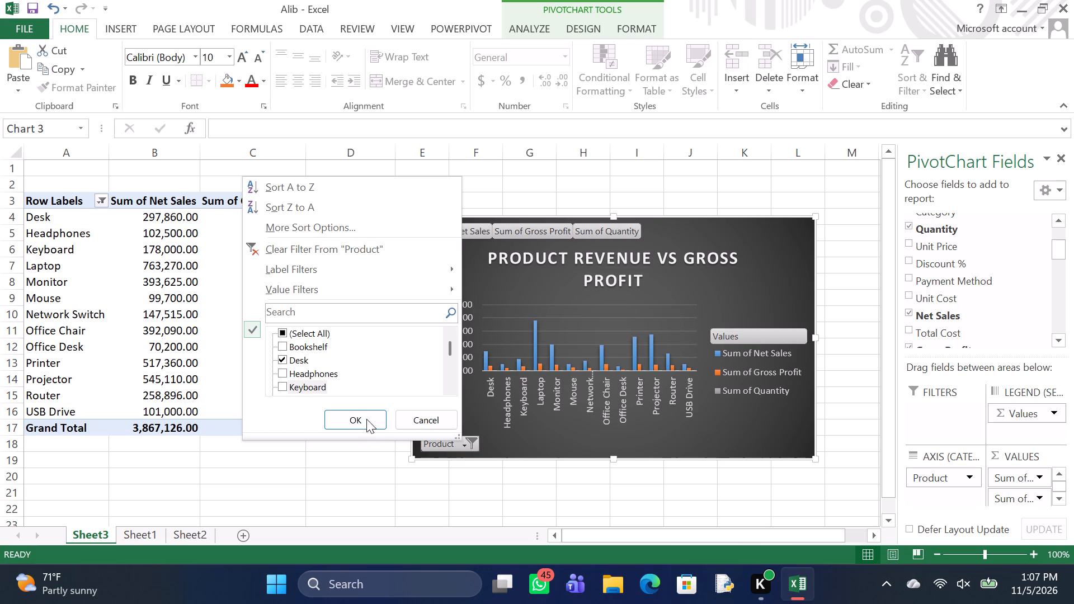
pyautogui.click(360, 414)
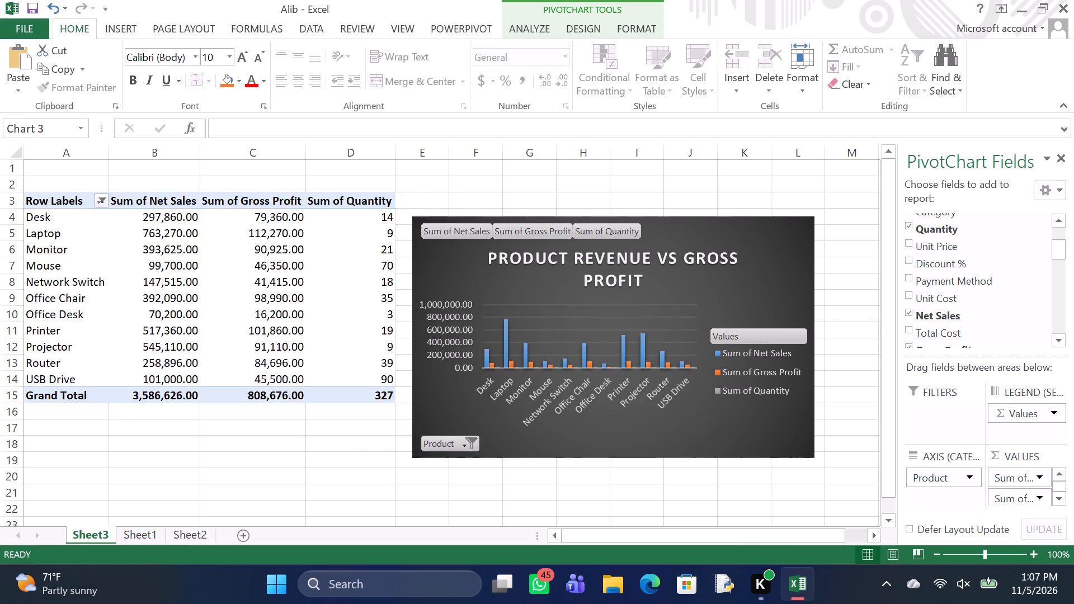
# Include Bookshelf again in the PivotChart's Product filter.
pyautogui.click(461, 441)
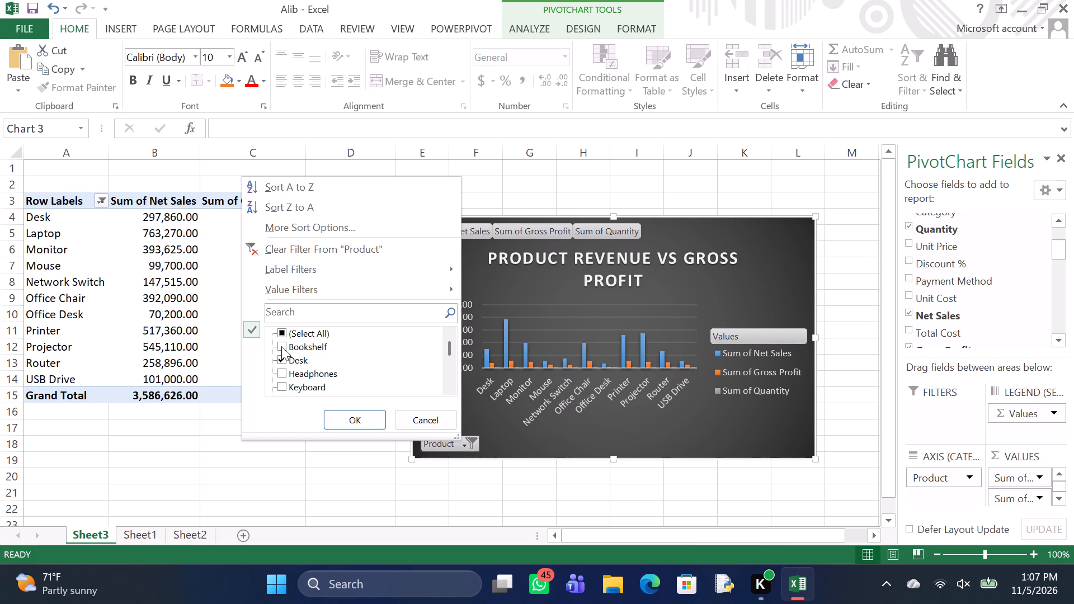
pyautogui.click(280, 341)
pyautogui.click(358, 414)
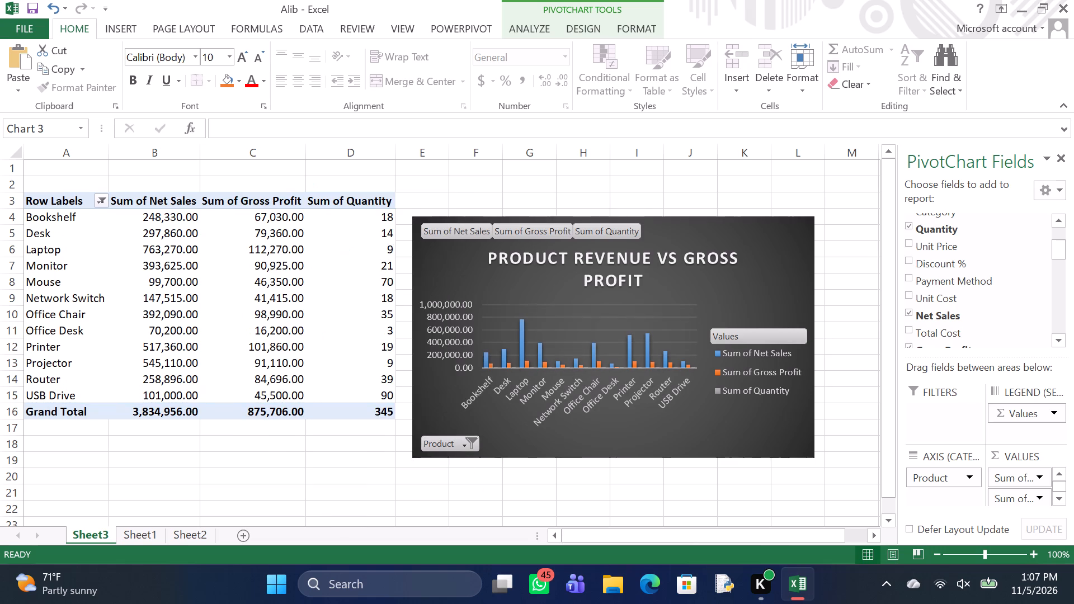
# Select all products again in the PivotChart's Product filter.
pyautogui.click(453, 444)
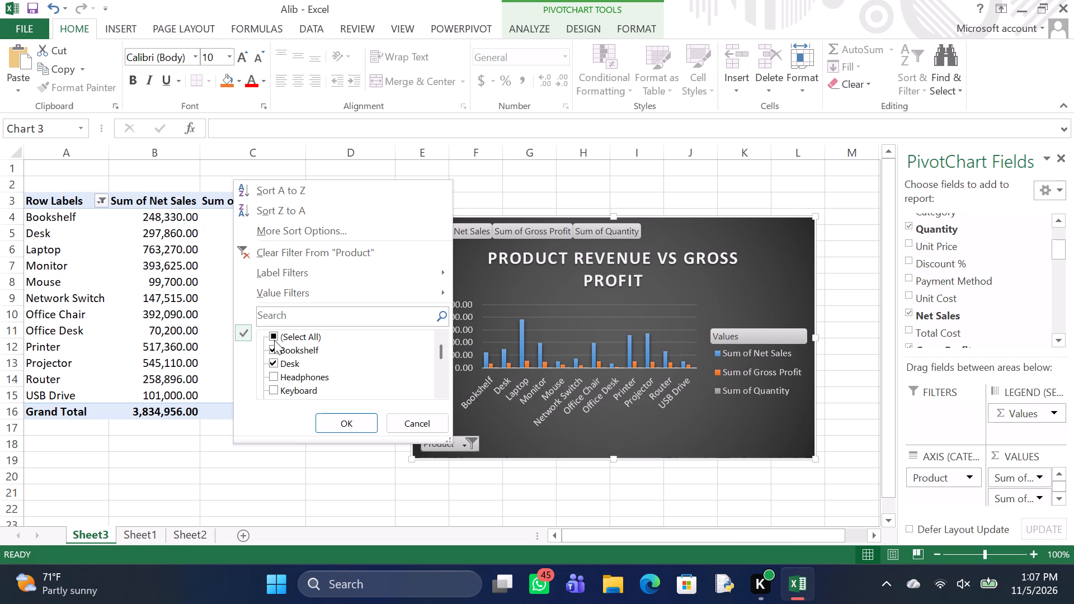
pyautogui.click(272, 334)
pyautogui.click(348, 427)
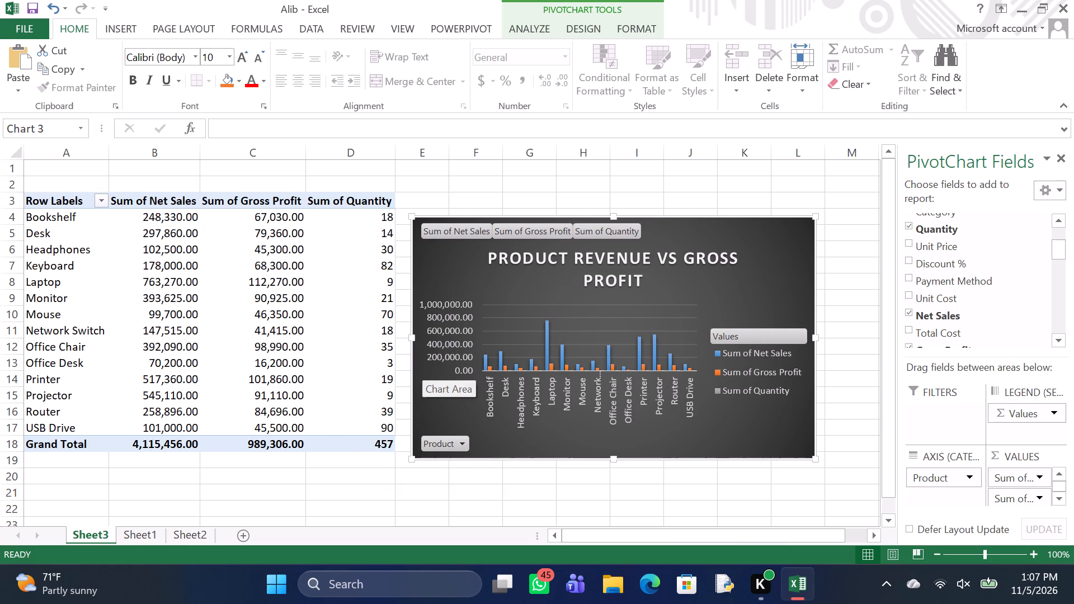
# Insert a slicer for the Category field of the Sheet3 PivotTable.
pyautogui.click(242, 353)
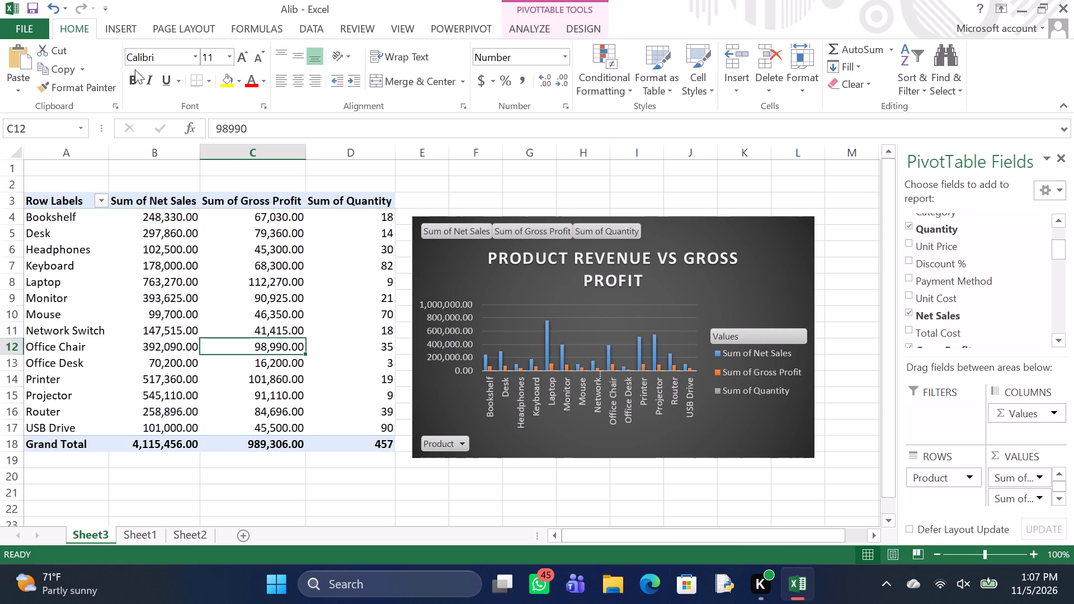
pyautogui.click(131, 19)
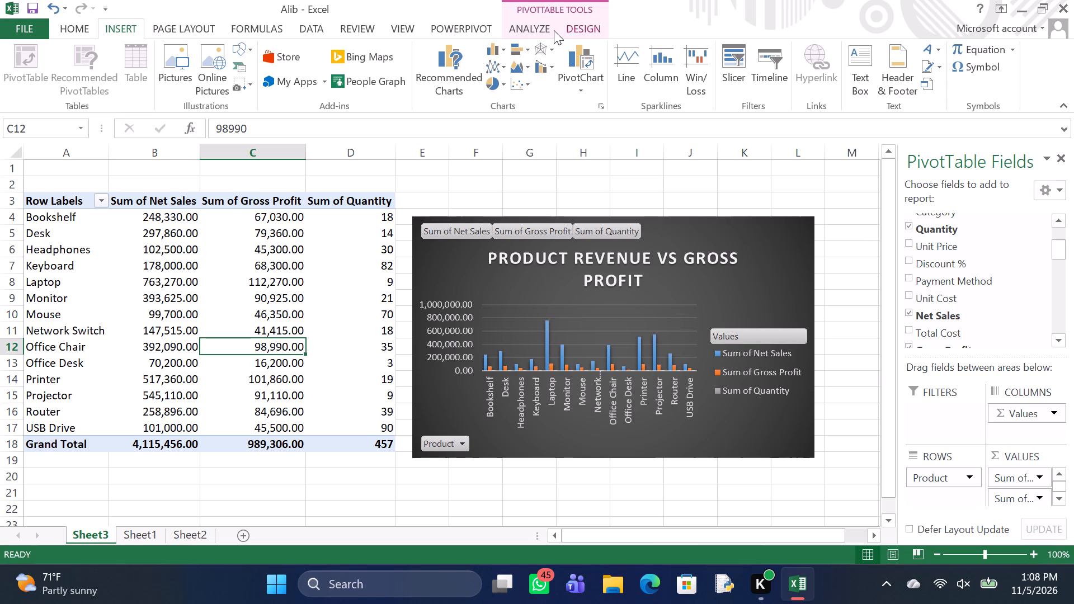
pyautogui.click(539, 31)
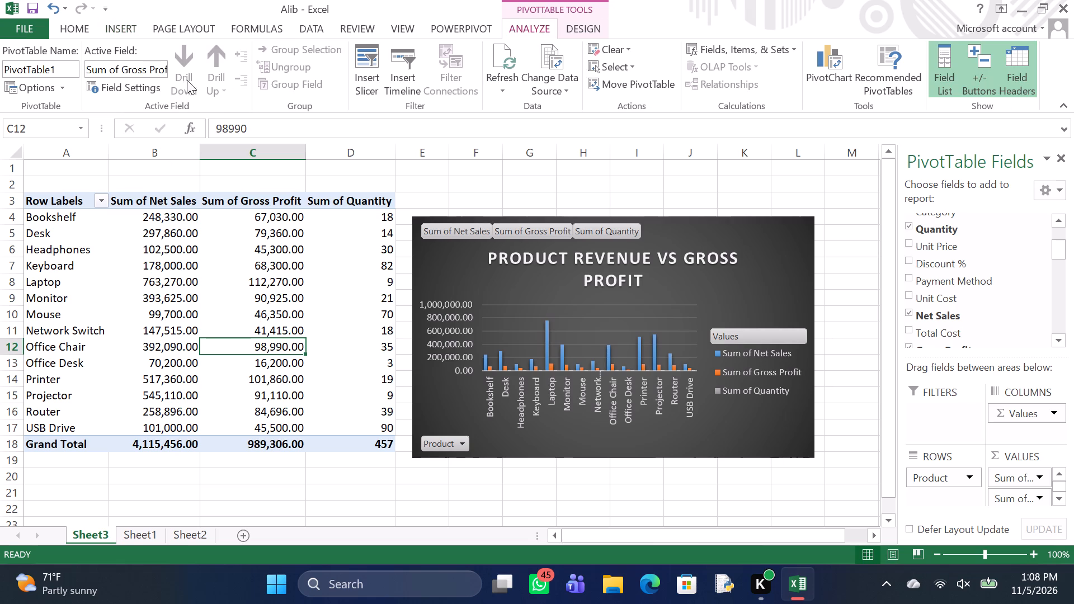
pyautogui.click(363, 82)
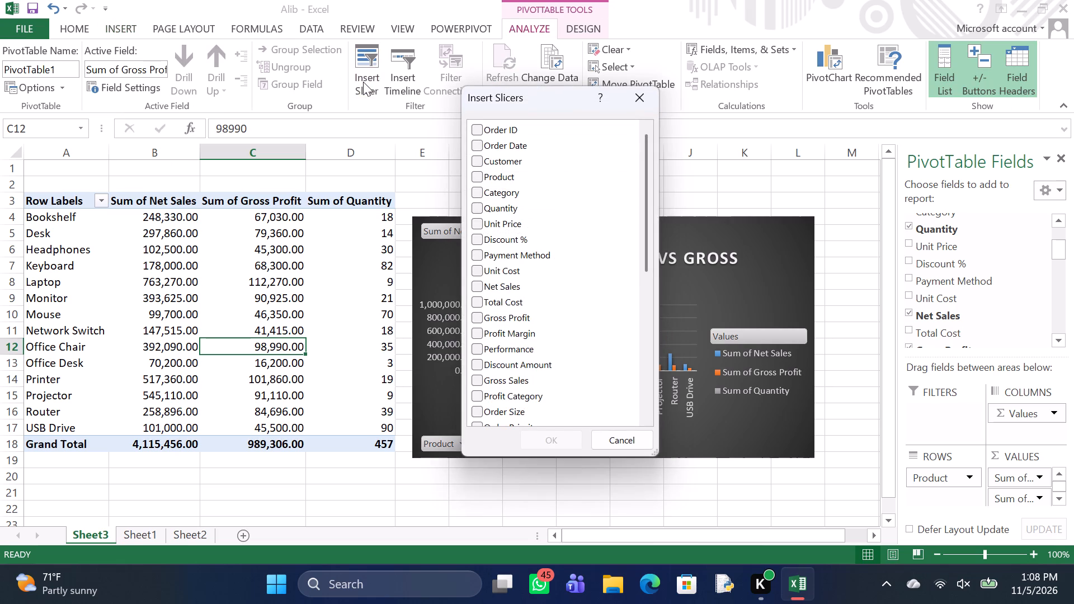
pyautogui.click(363, 82)
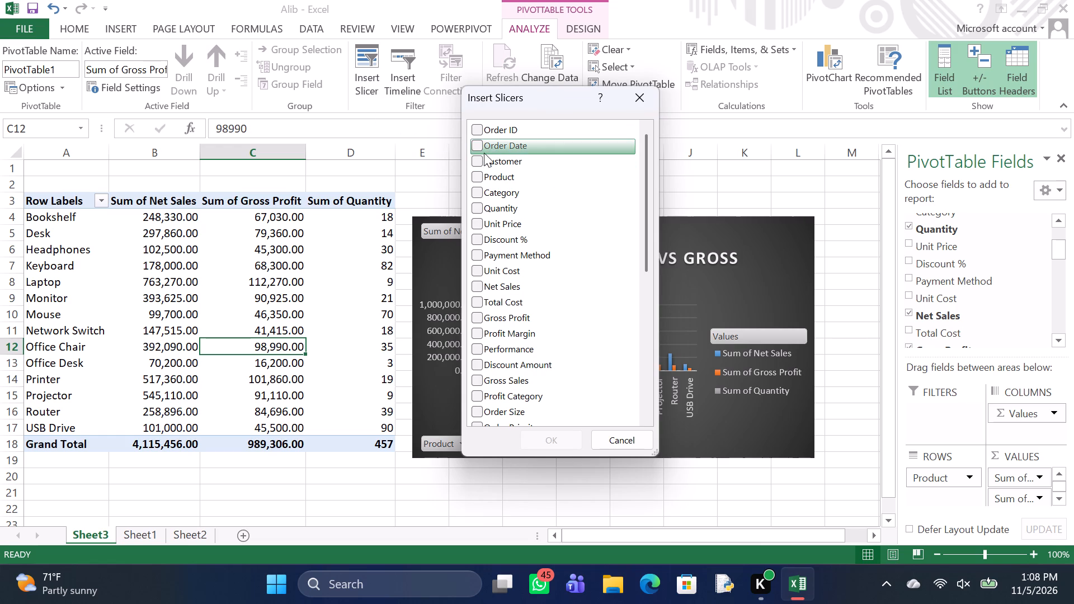
pyautogui.click(474, 184)
pyautogui.click(475, 191)
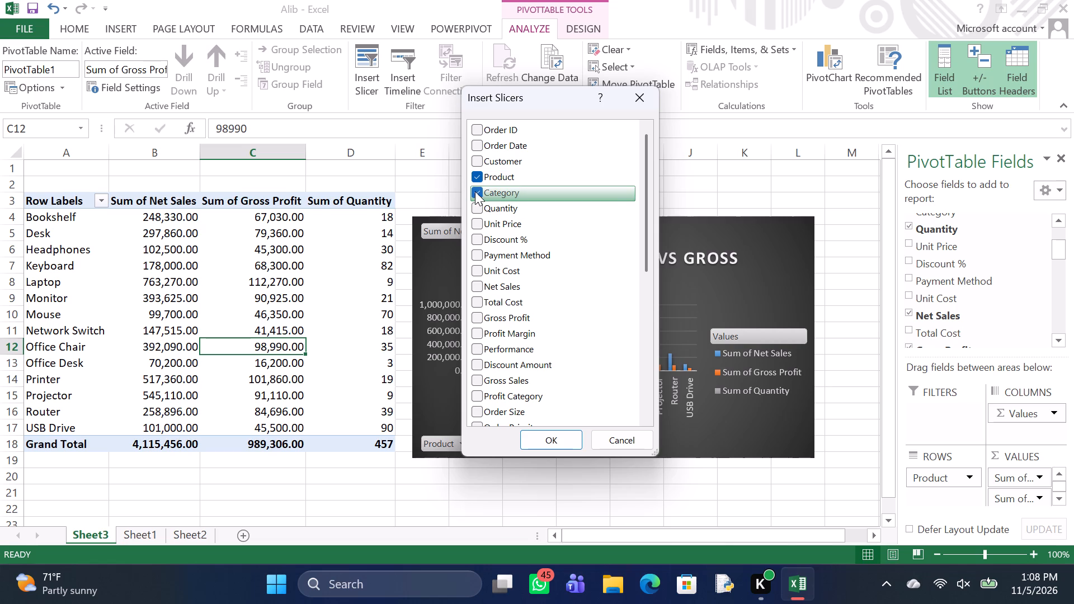
pyautogui.click(476, 179)
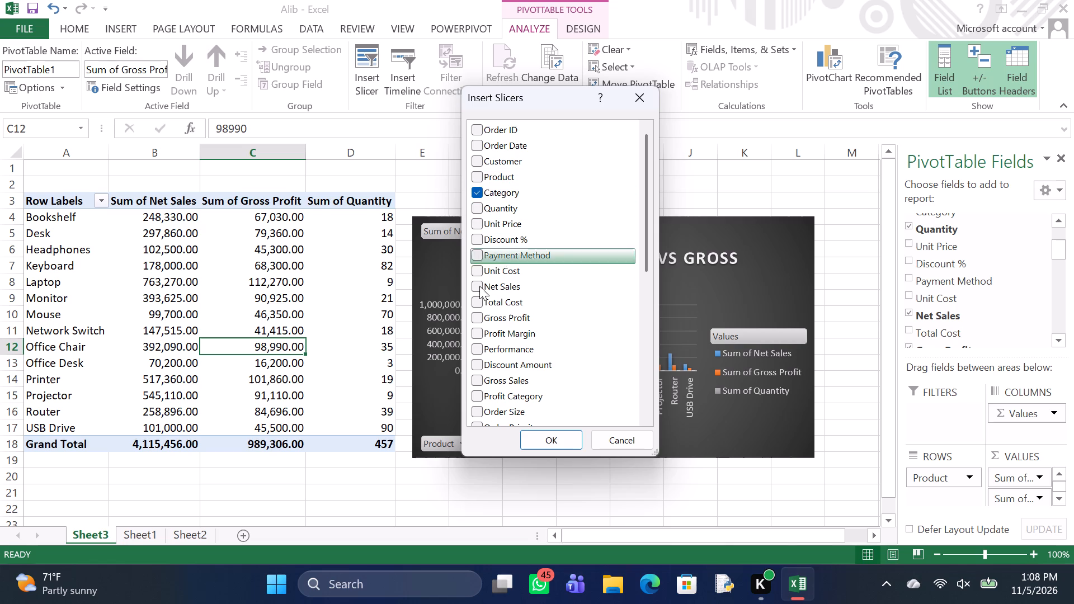
pyautogui.click(549, 437)
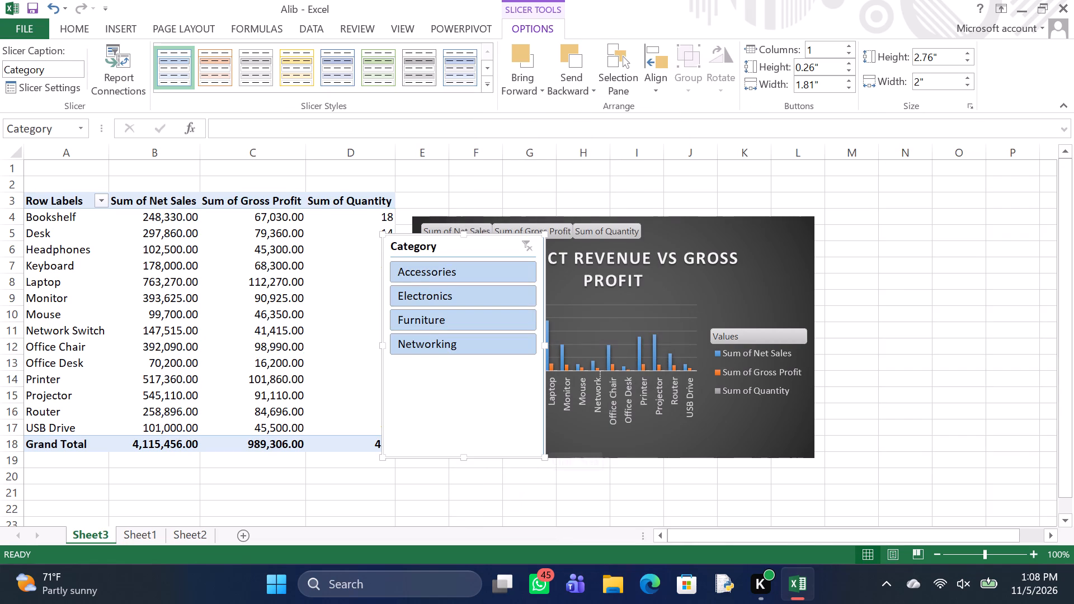
# Move the Category slicer into the empty area just beyond the PivotChart's legend side, starting around column M.
pyautogui.moveTo(510, 391); pyautogui.dragTo(869, 364)
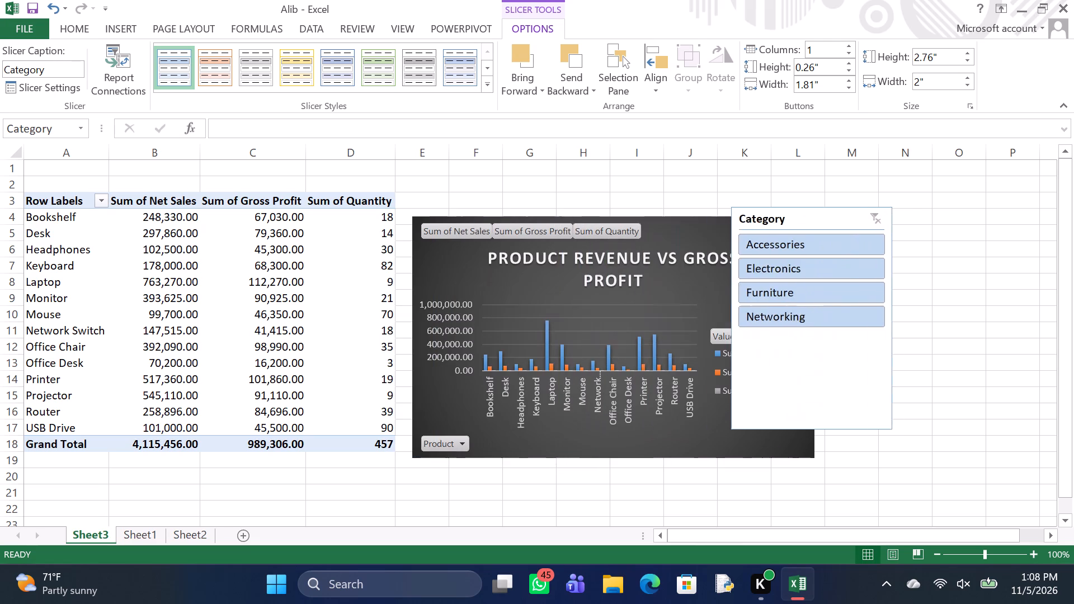
pyautogui.moveTo(869, 364); pyautogui.dragTo(965, 375)
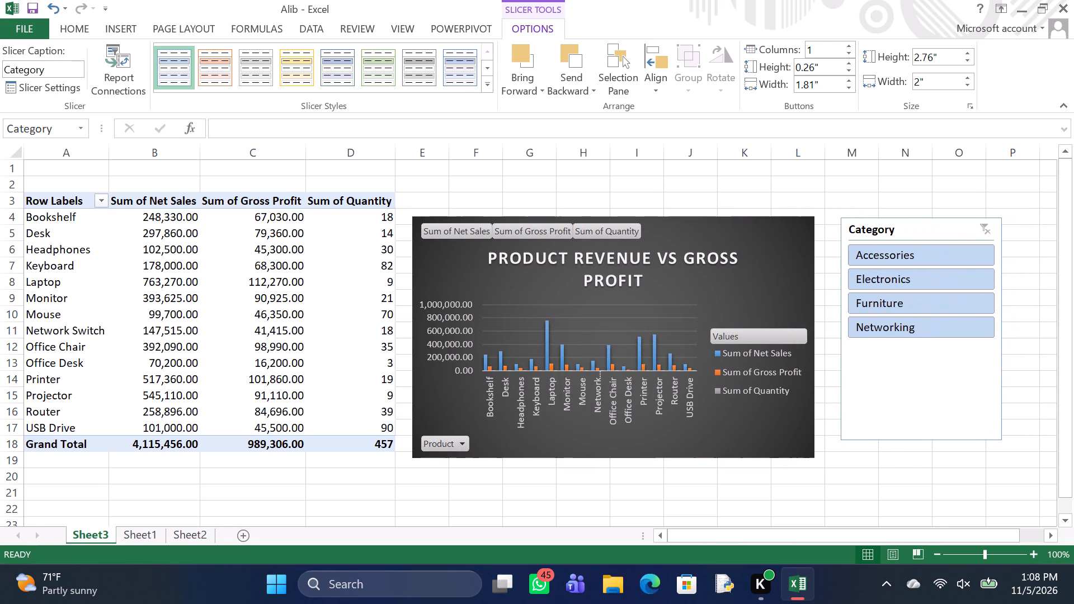
pyautogui.moveTo(965, 375); pyautogui.dragTo(949, 379)
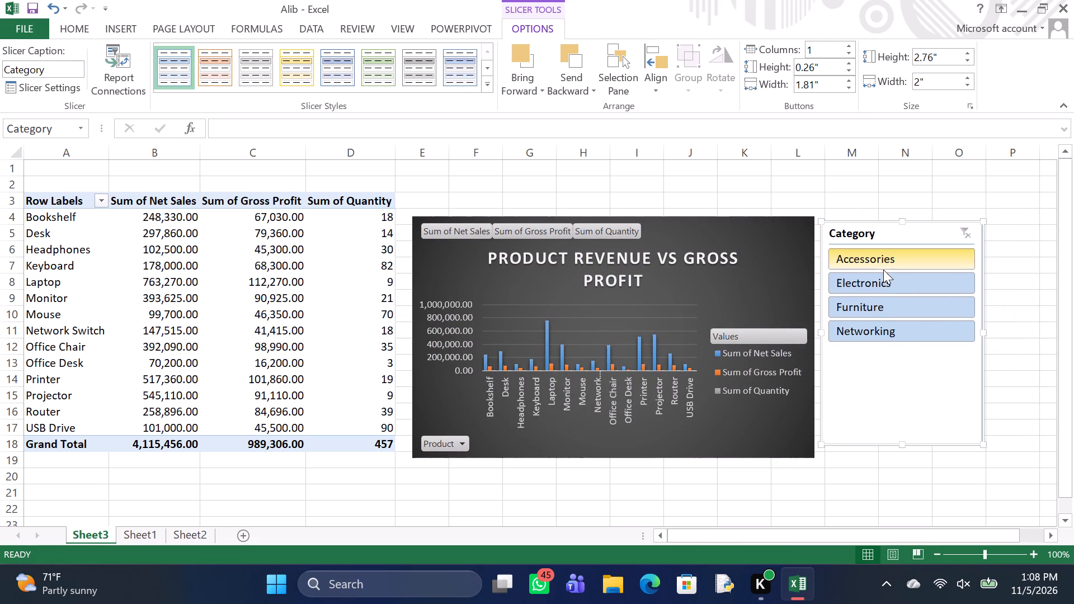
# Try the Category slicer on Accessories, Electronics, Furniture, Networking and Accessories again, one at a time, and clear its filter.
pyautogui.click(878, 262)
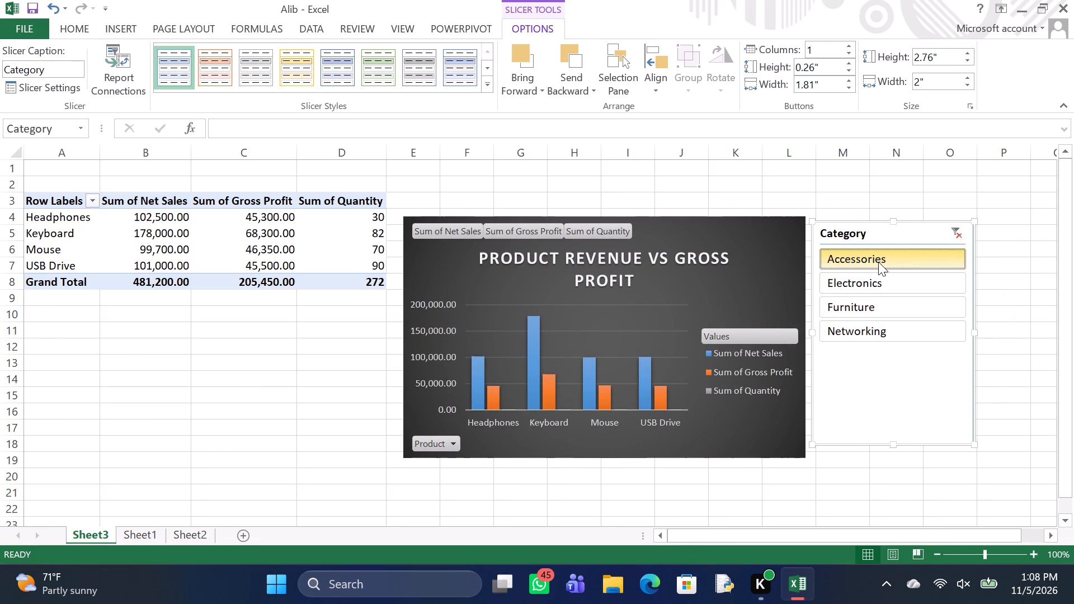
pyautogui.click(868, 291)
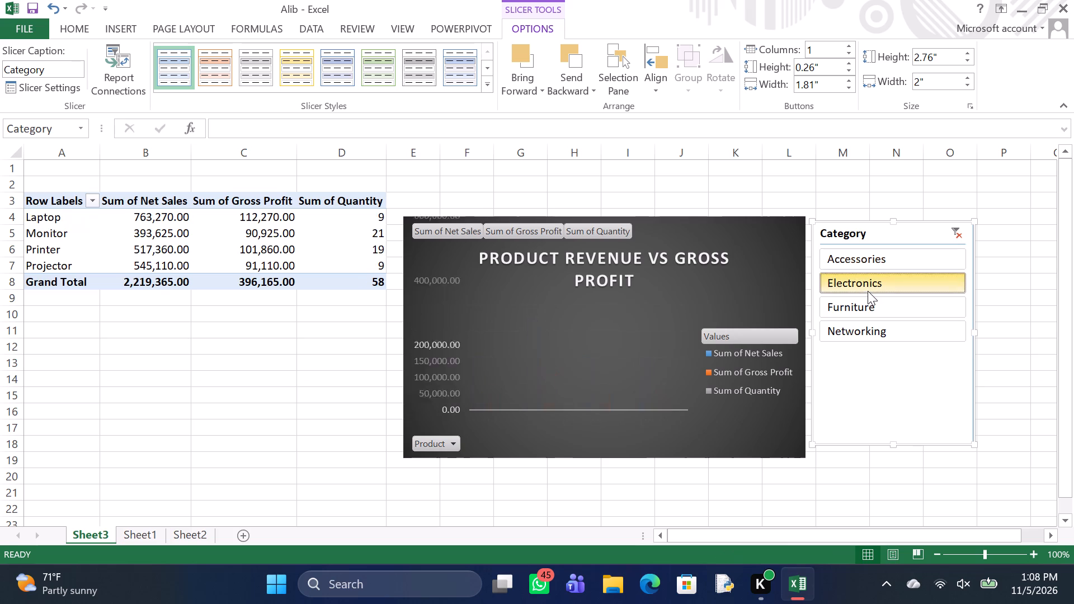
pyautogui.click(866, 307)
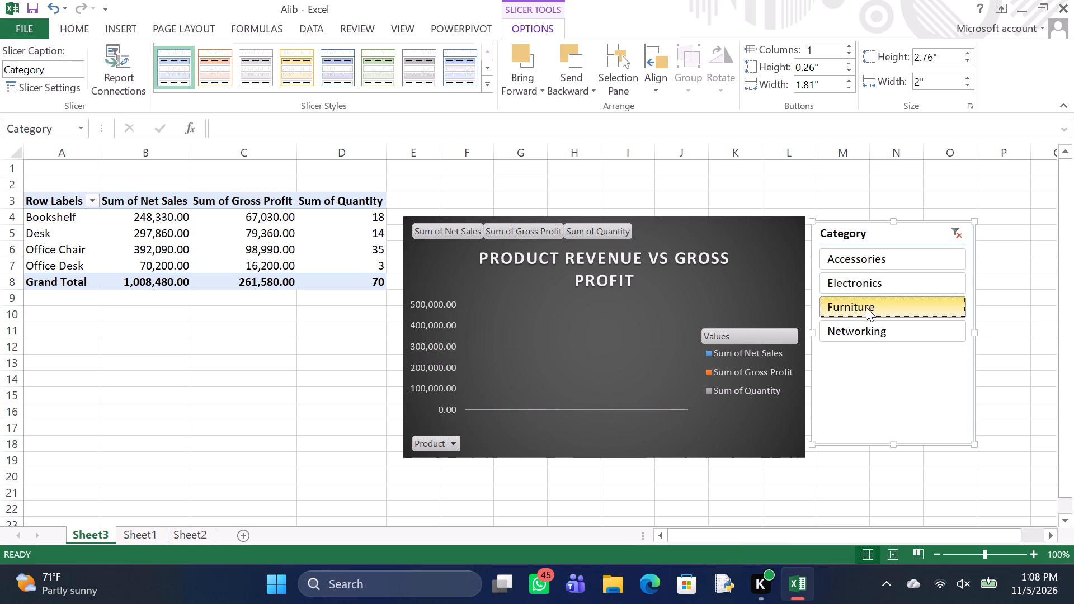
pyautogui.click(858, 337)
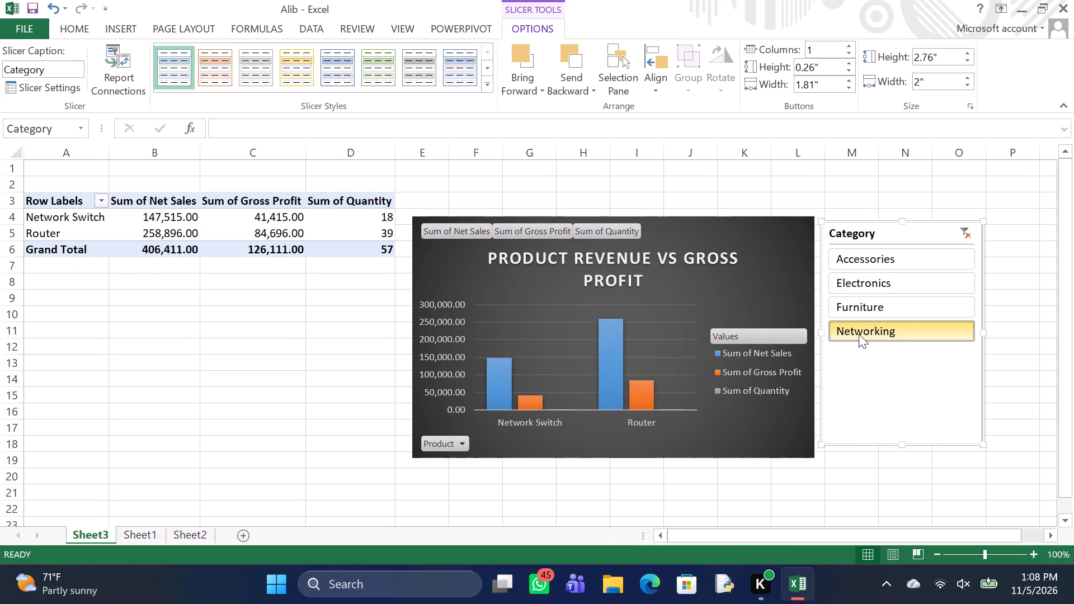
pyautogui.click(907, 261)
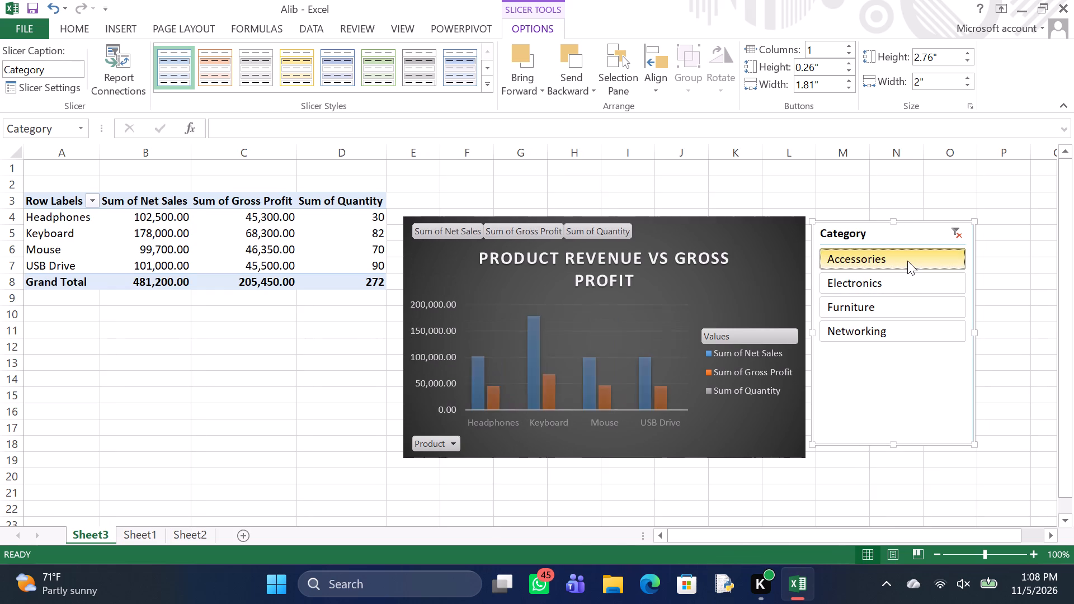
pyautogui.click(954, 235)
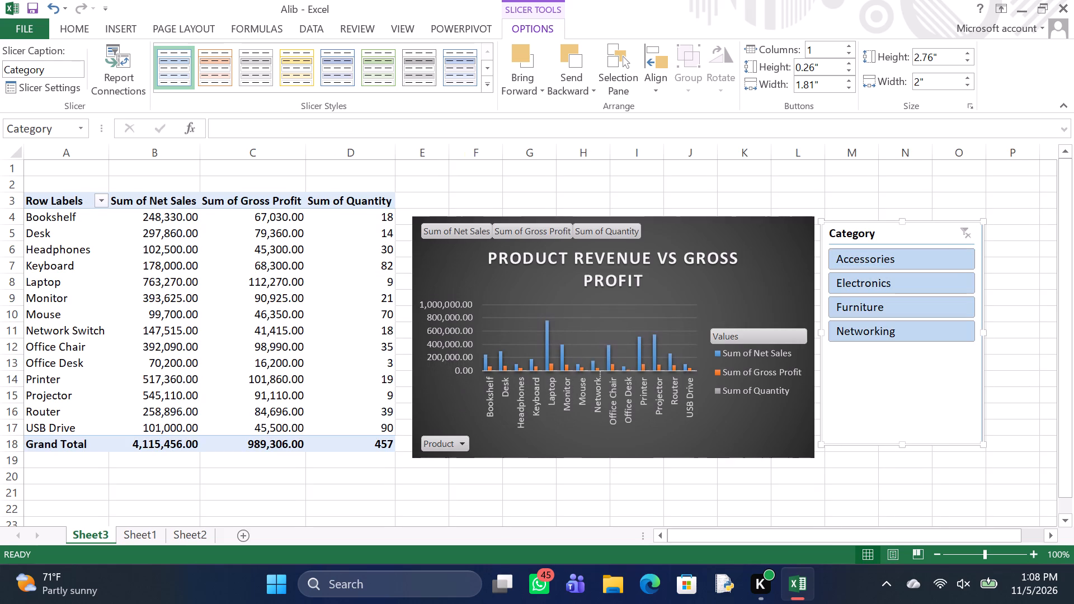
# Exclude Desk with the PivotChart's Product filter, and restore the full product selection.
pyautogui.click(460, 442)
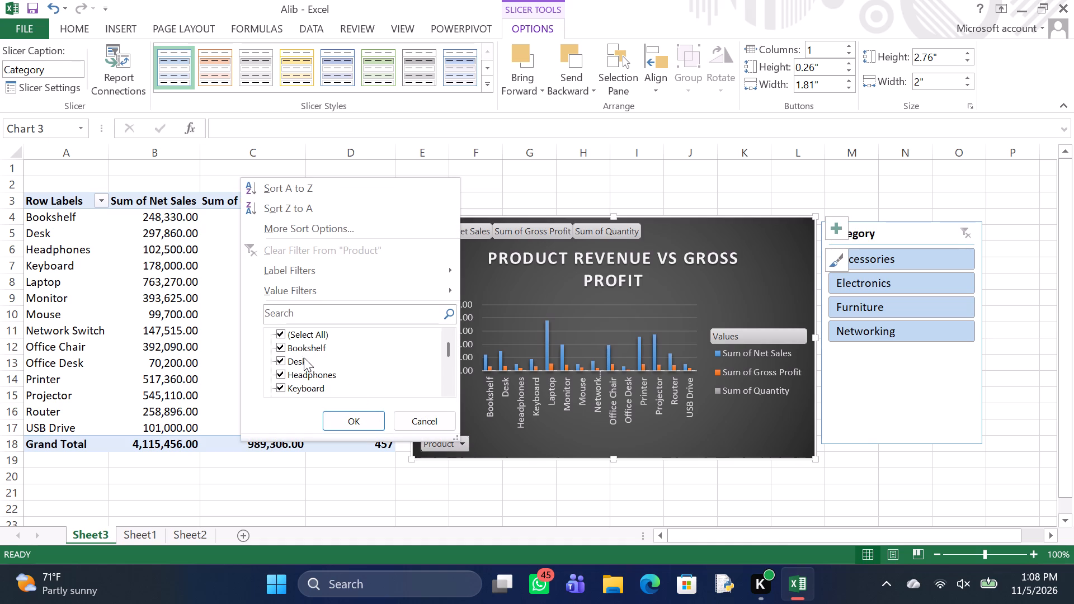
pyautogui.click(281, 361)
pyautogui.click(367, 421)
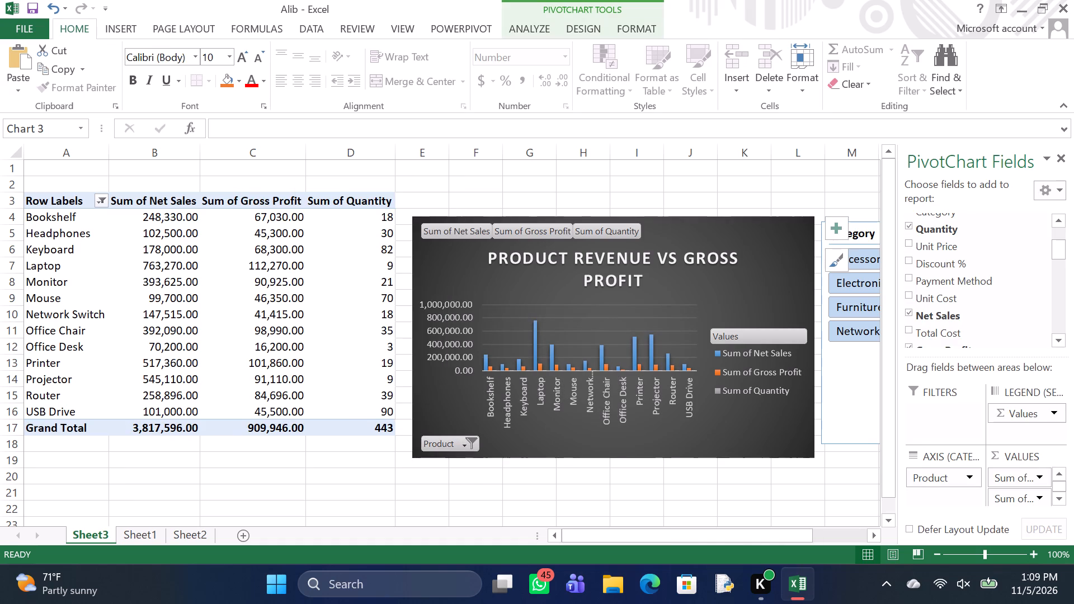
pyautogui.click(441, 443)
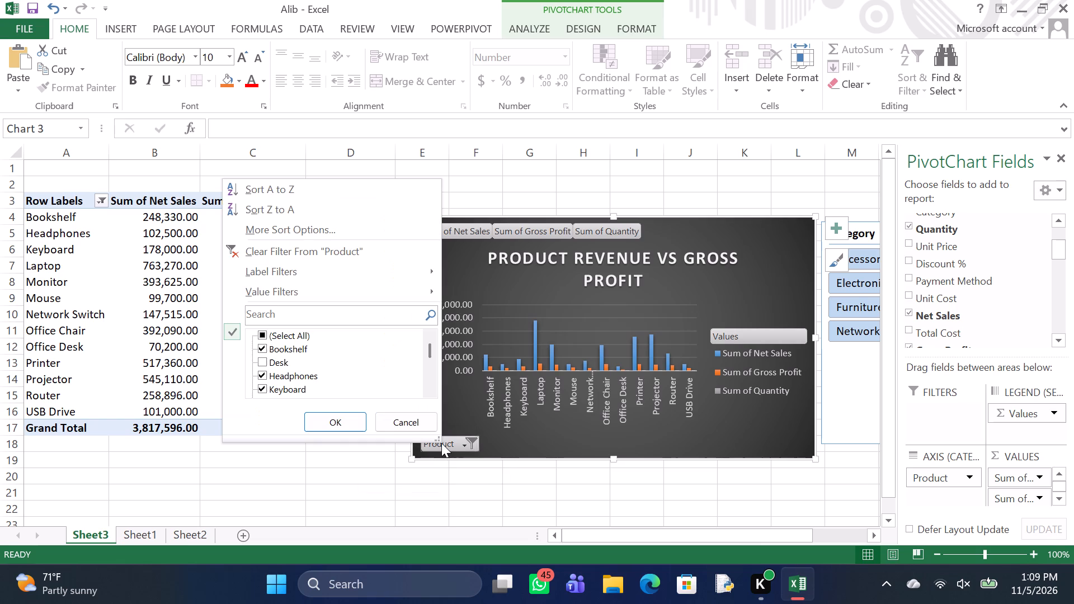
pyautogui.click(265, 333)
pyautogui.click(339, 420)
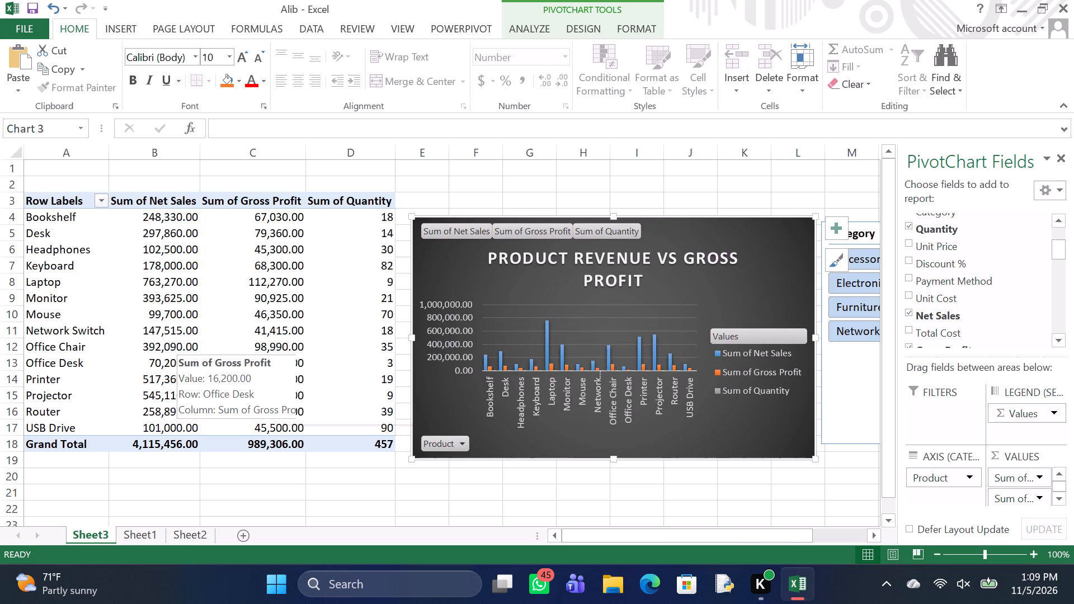
# Sort the Category slicer's items from A to Z.
pyautogui.hscroll(-3, 360, 361)
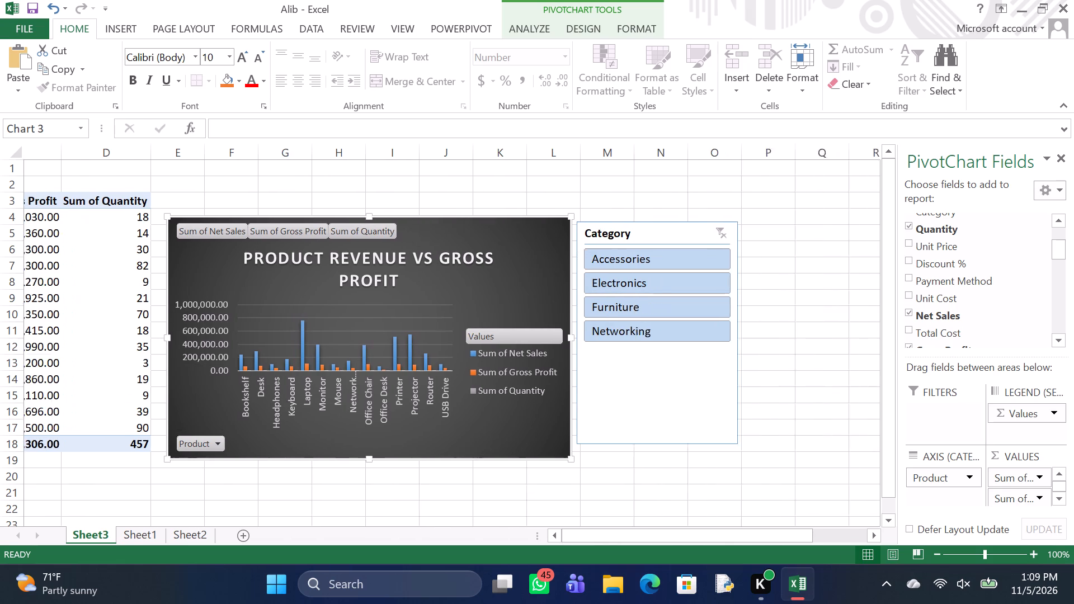
pyautogui.click(576, 374)
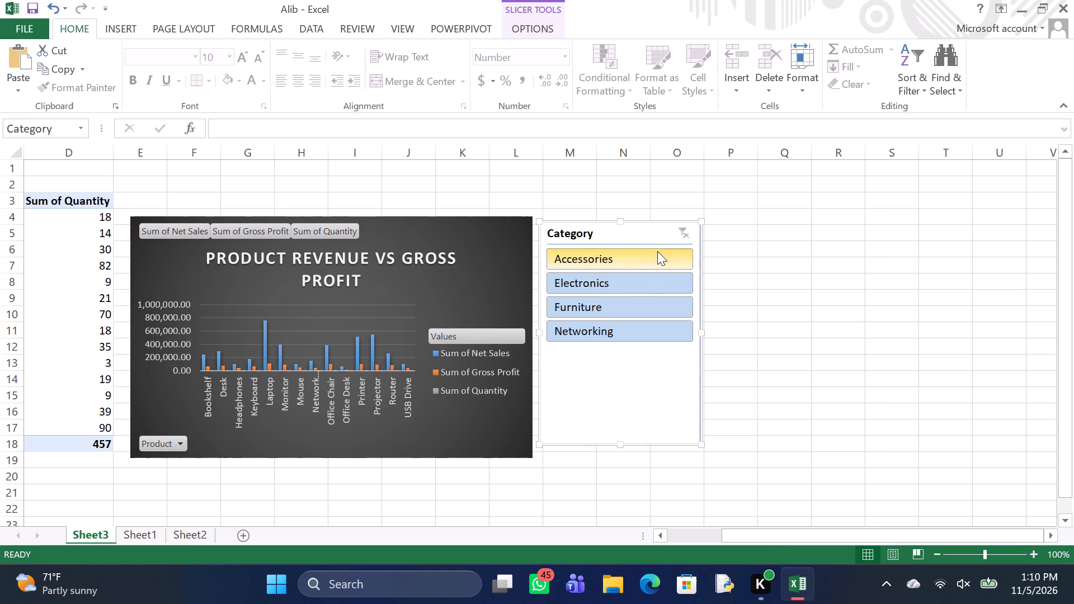
pyautogui.doubleClick(667, 228)
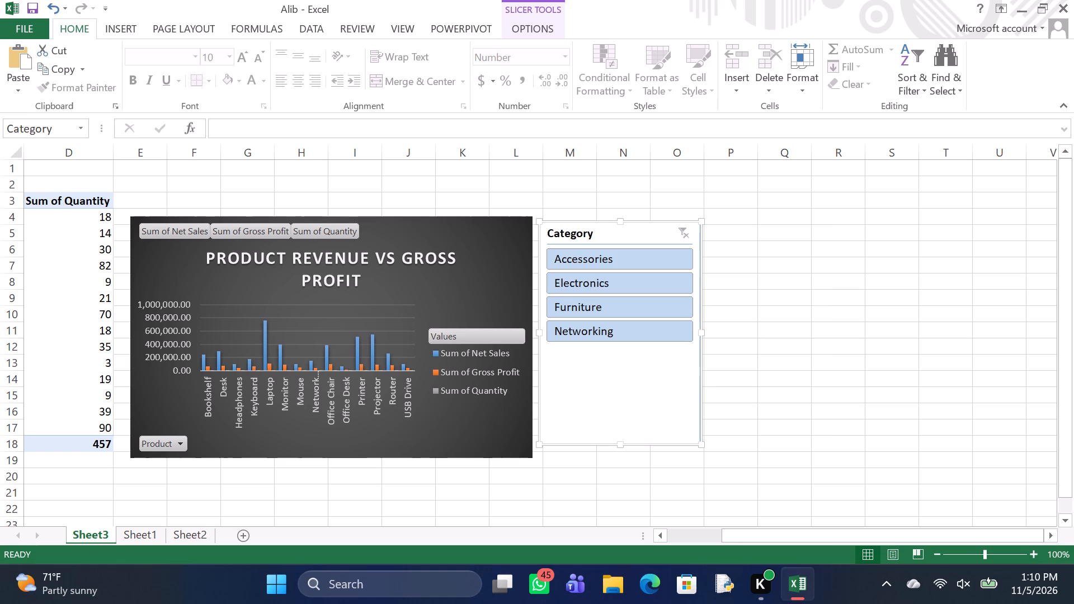
pyautogui.rightClick(667, 228)
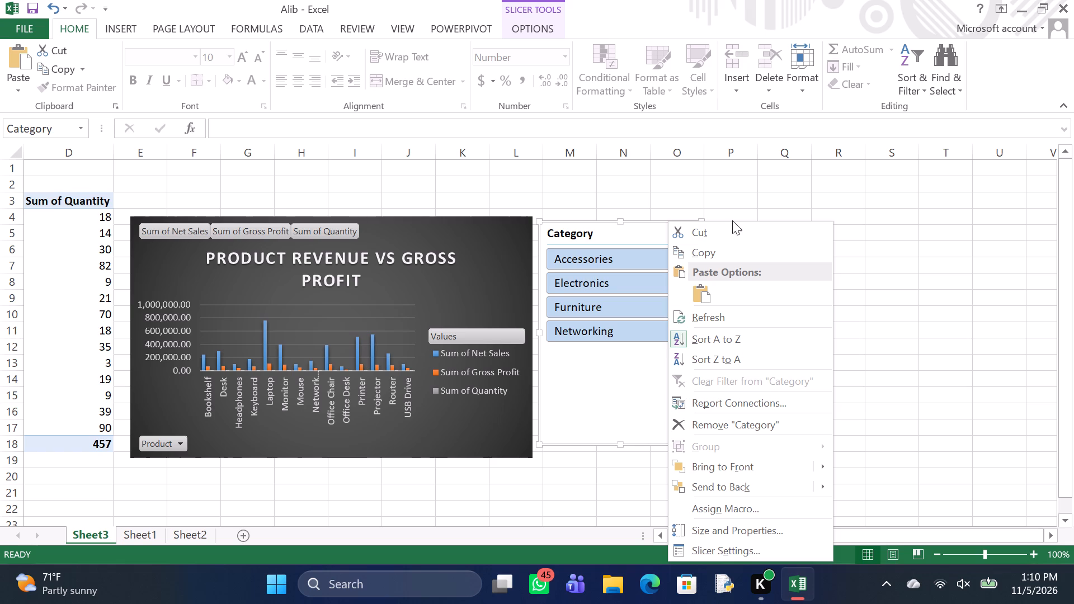
pyautogui.click(741, 268)
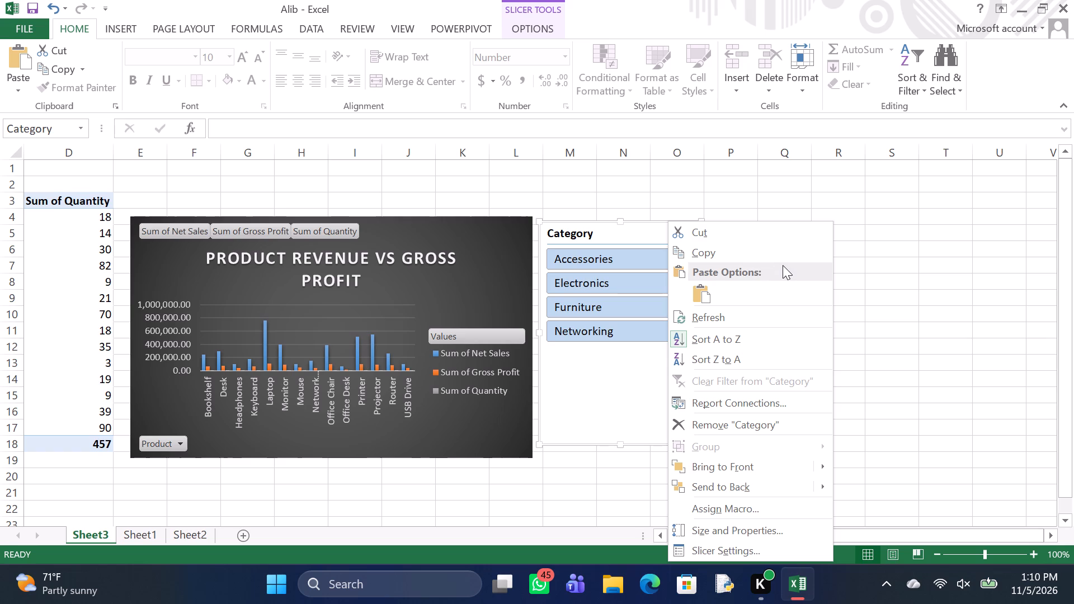
pyautogui.click(783, 265)
pyautogui.click(689, 336)
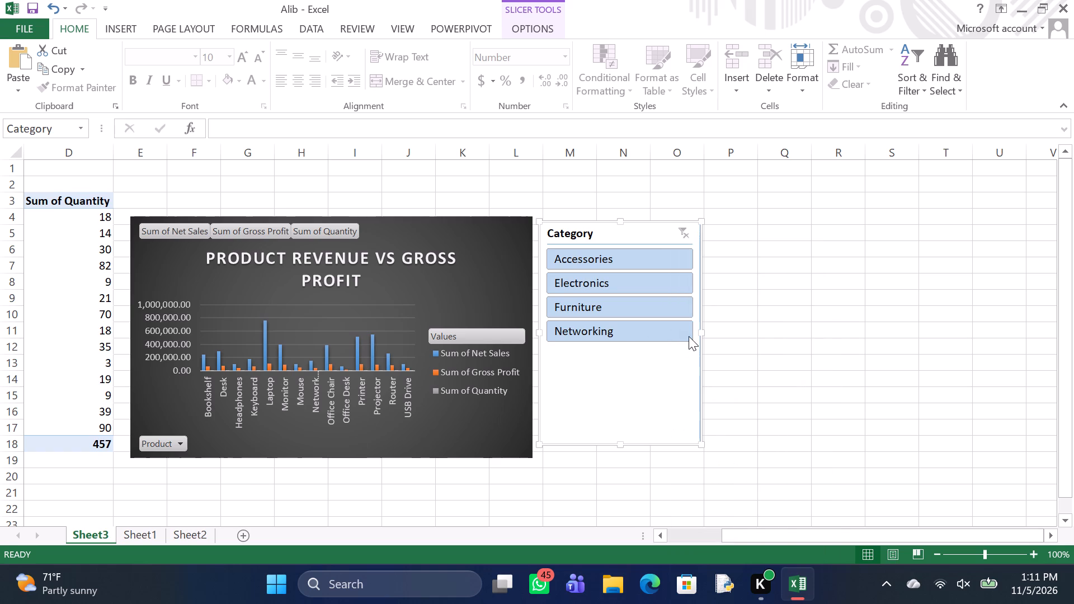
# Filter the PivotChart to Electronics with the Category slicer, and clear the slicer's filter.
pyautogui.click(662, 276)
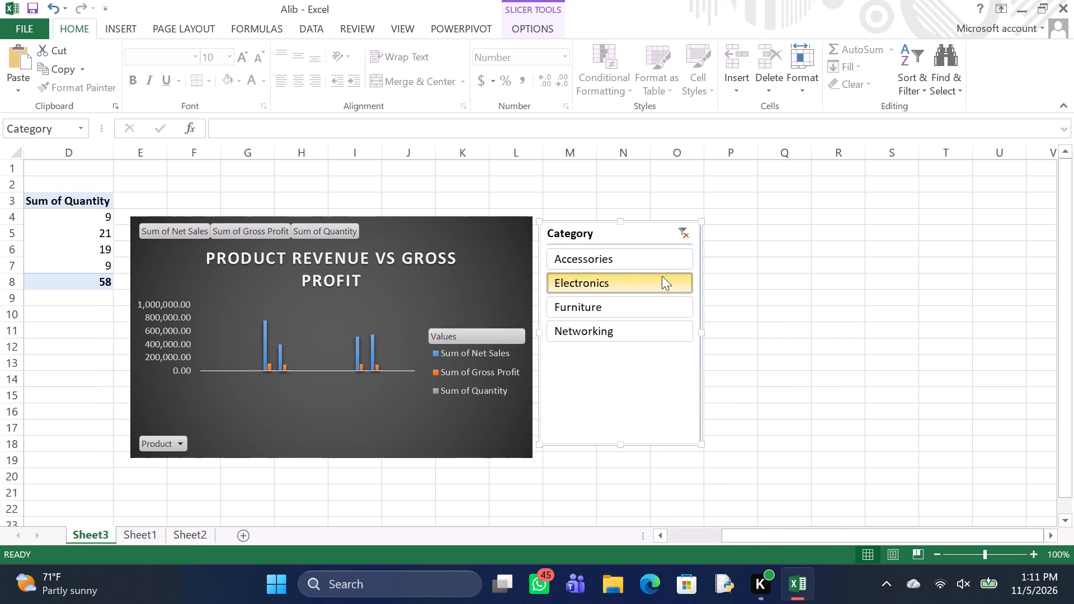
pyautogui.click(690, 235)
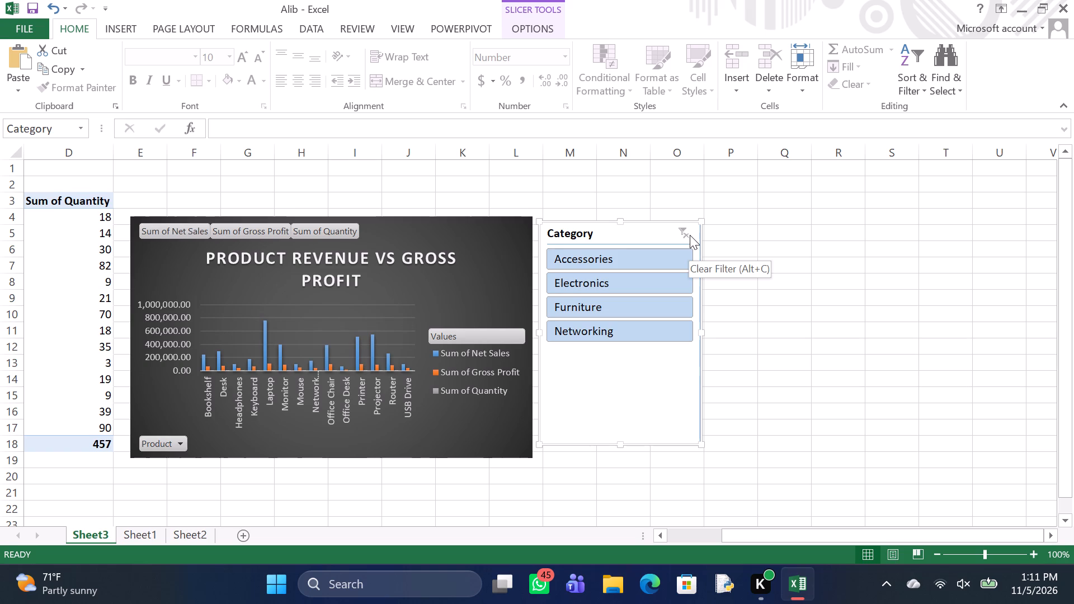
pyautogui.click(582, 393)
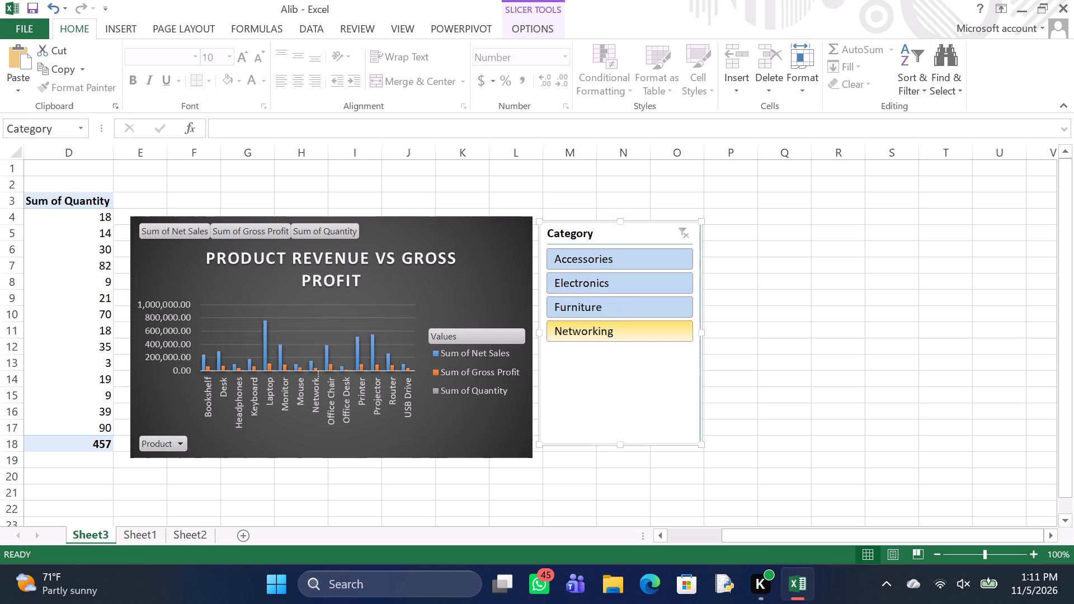
# Check which PivotTable reports the Category slicer is connected to, leaving its report connections as they are.
pyautogui.rightClick(582, 393)
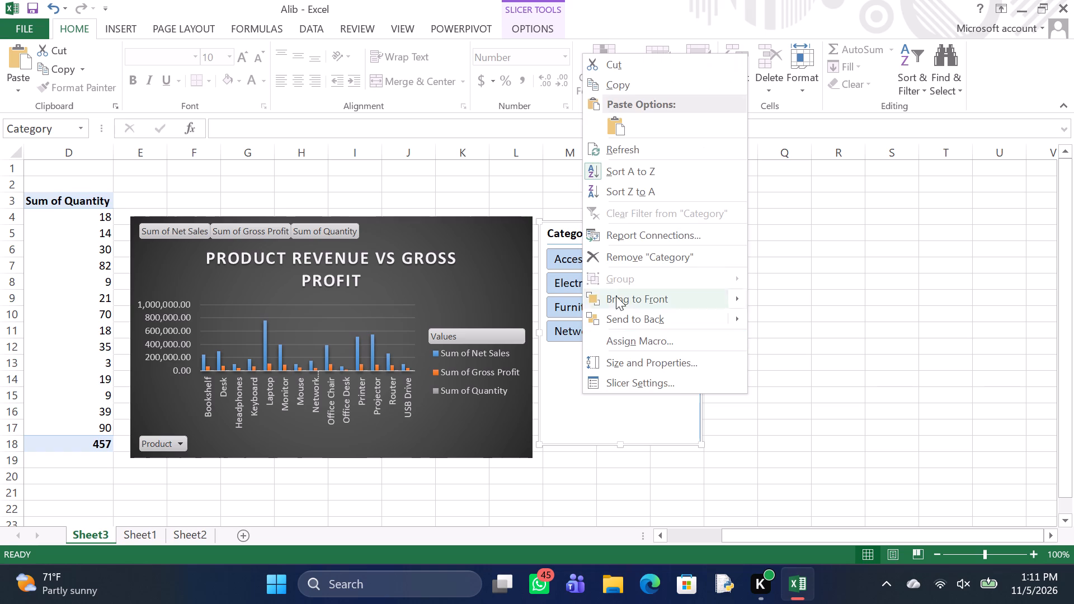
pyautogui.click(647, 230)
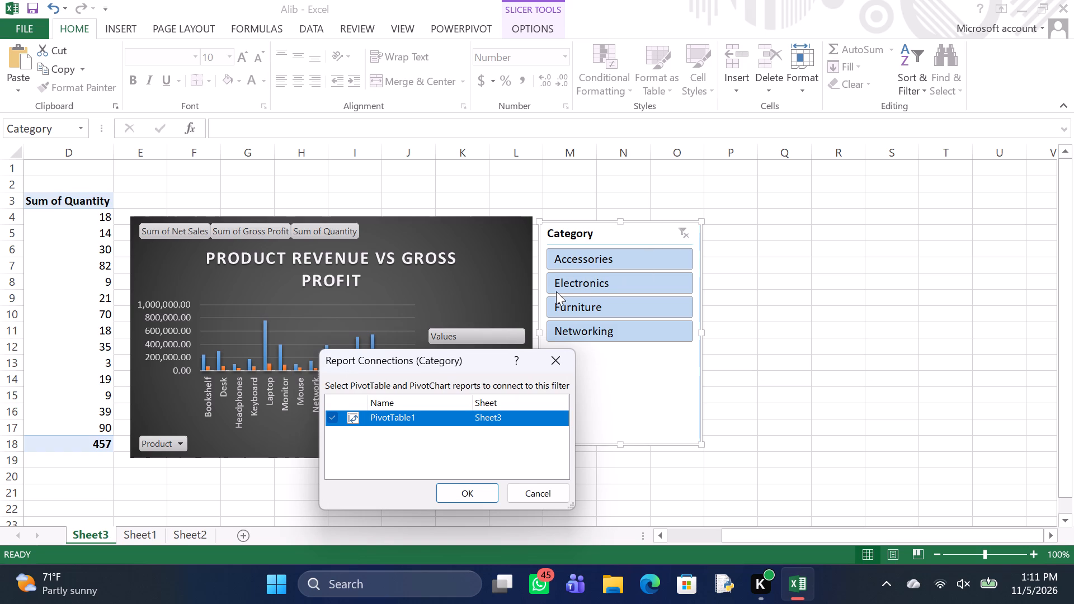
pyautogui.click(543, 367)
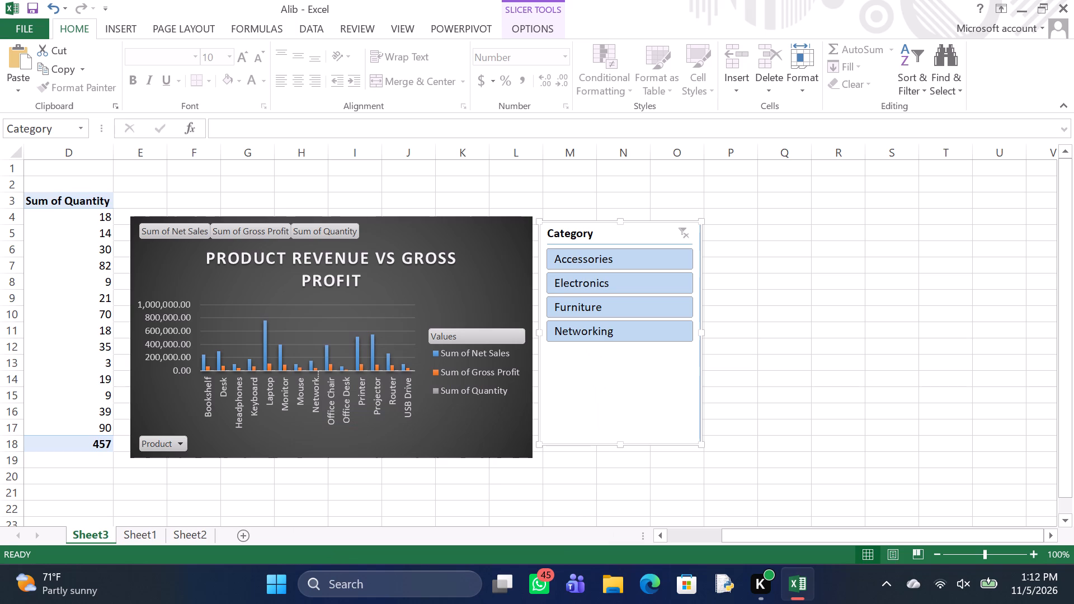
pyautogui.click(543, 367)
pyautogui.rightClick(543, 367)
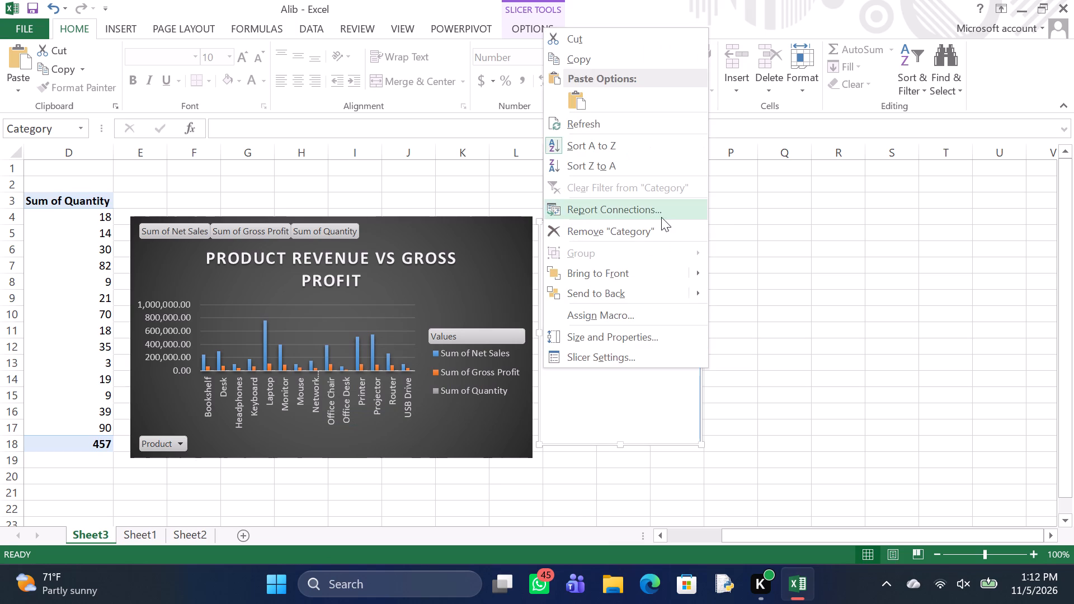
pyautogui.click(660, 217)
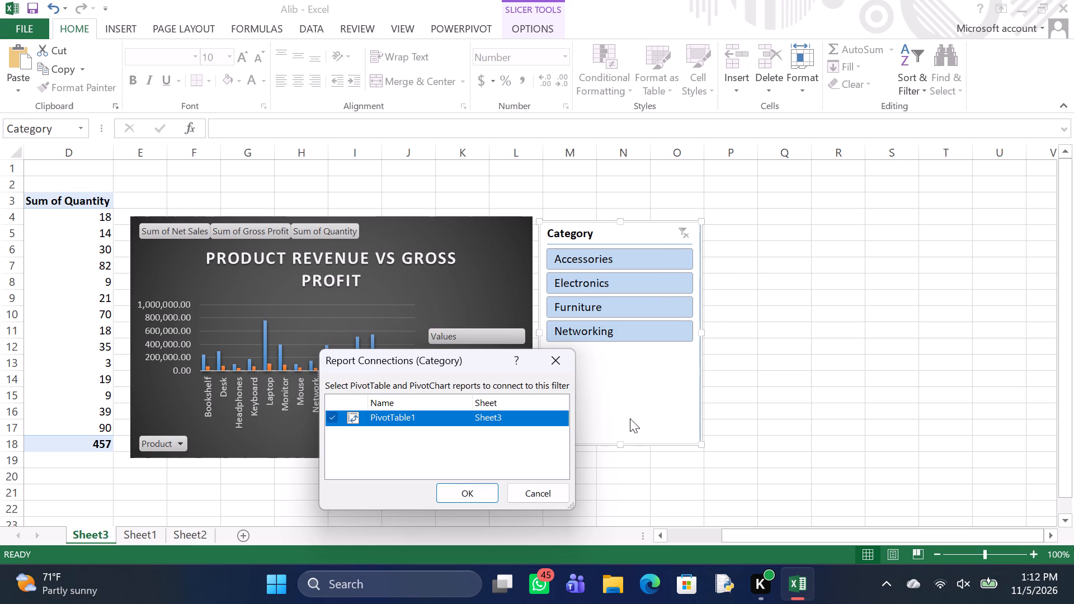
pyautogui.click(554, 367)
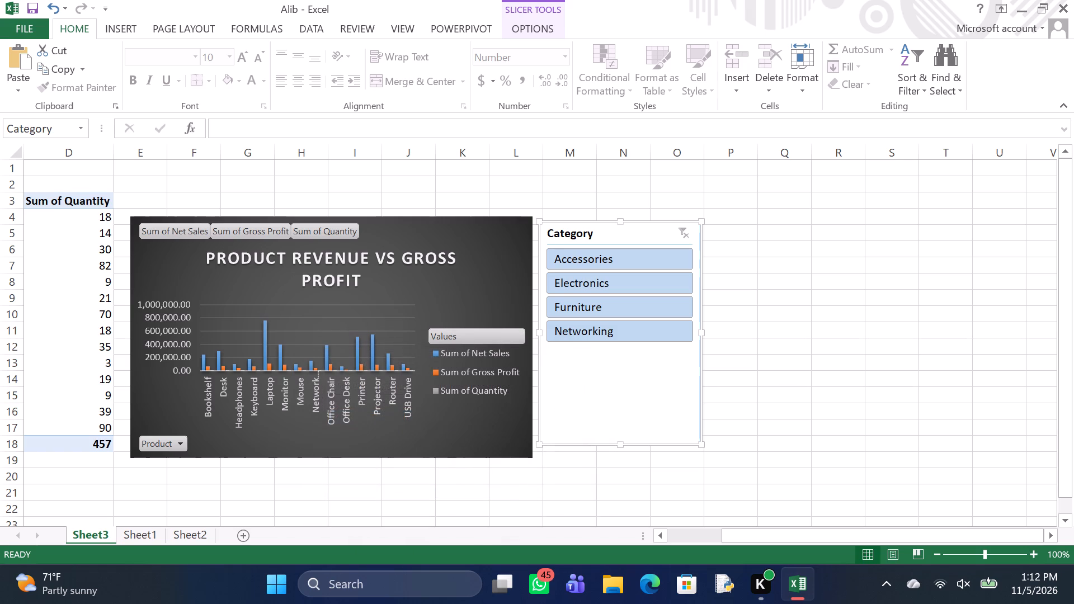
# Create a PivotTable on a new worksheet from Sheet1's data range A1:AM67.
pyautogui.click(143, 530)
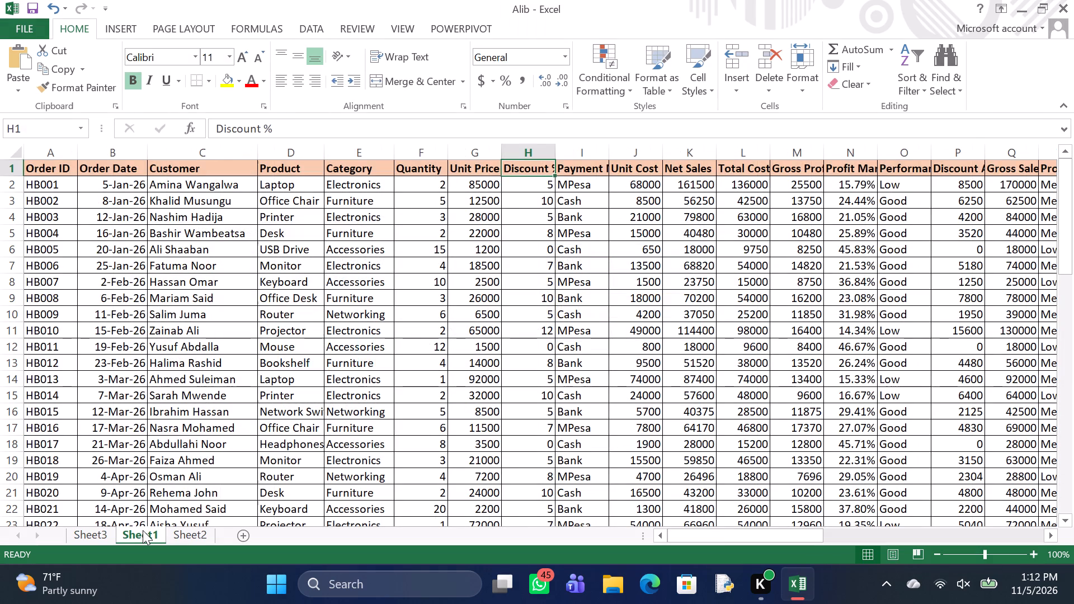
pyautogui.click(232, 464)
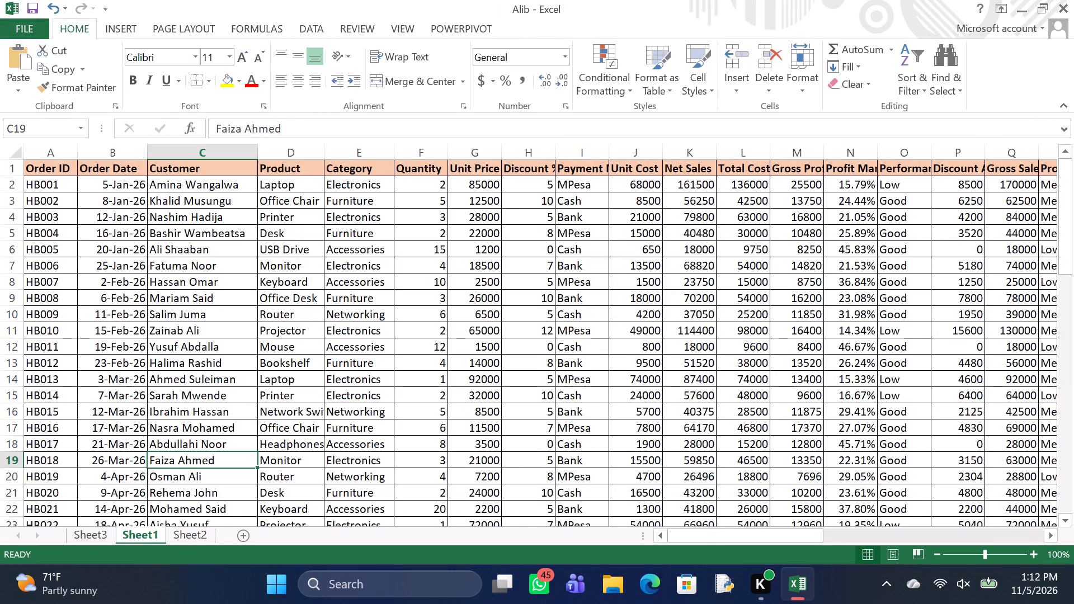
pyautogui.click(117, 20)
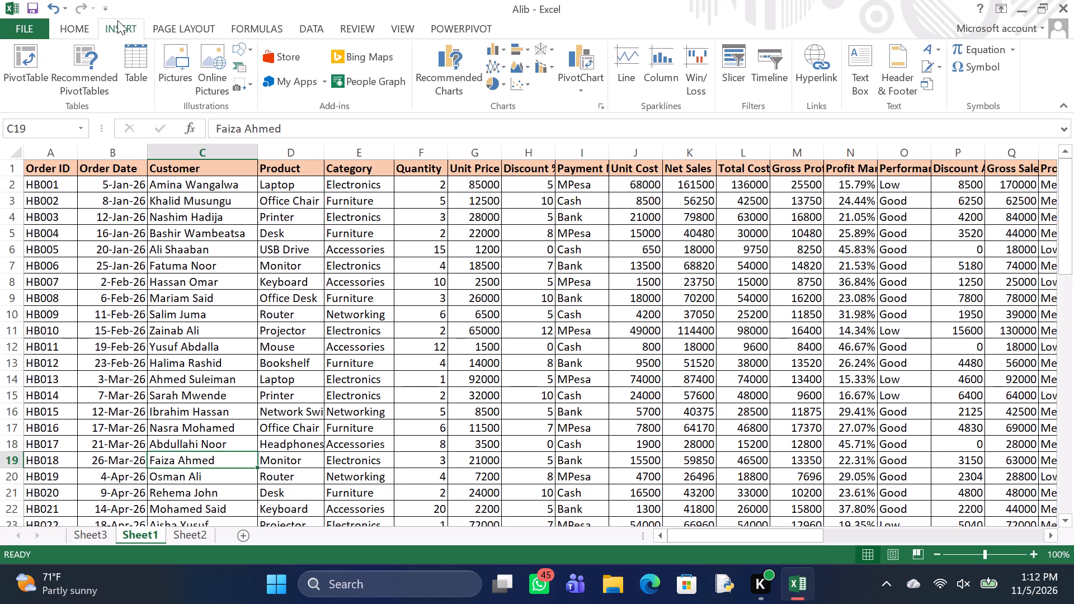
pyautogui.click(20, 48)
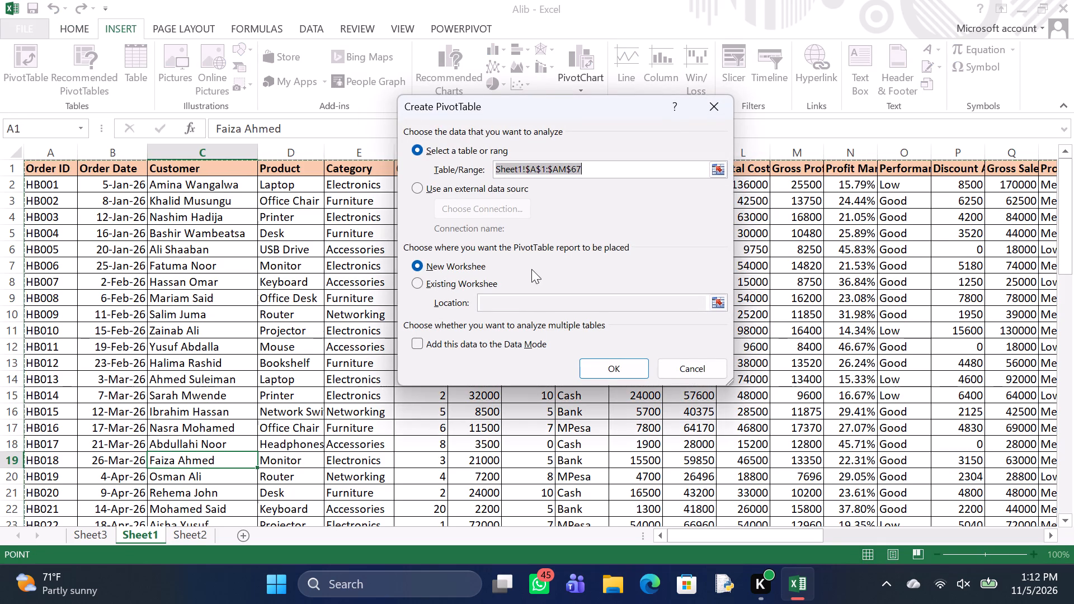
pyautogui.click(623, 369)
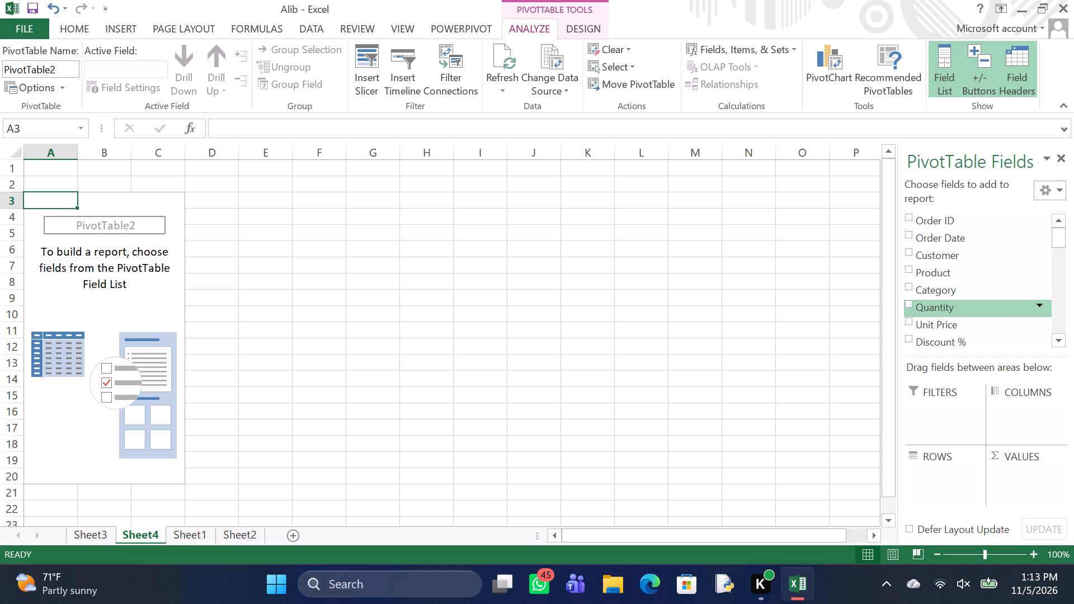
# Add Order ID to the new PivotTable's rows and move it to the values area as a count.
pyautogui.rightClick(941, 223)
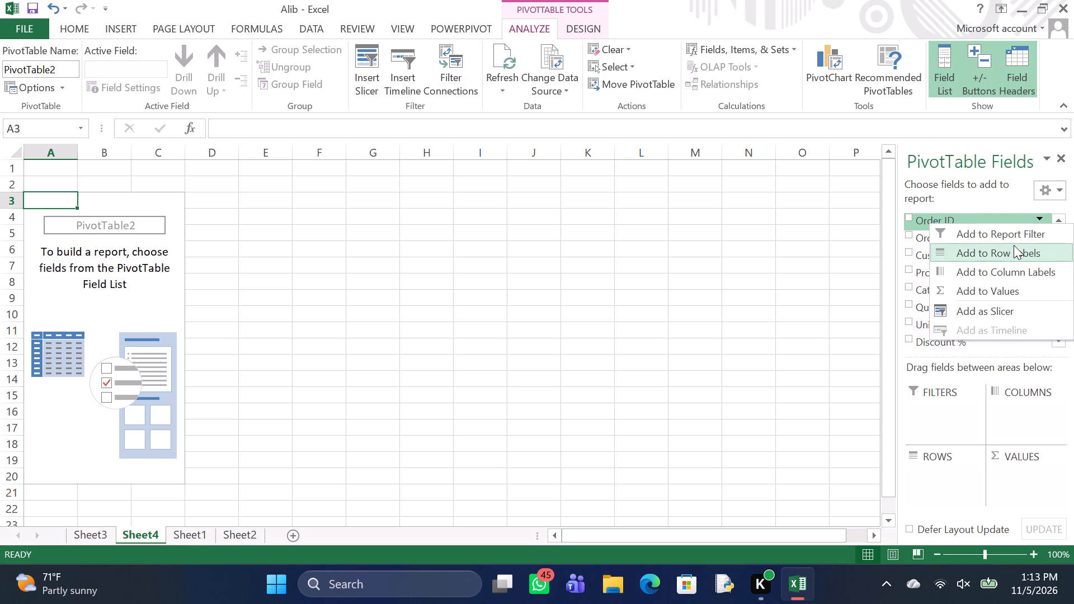
pyautogui.click(1014, 245)
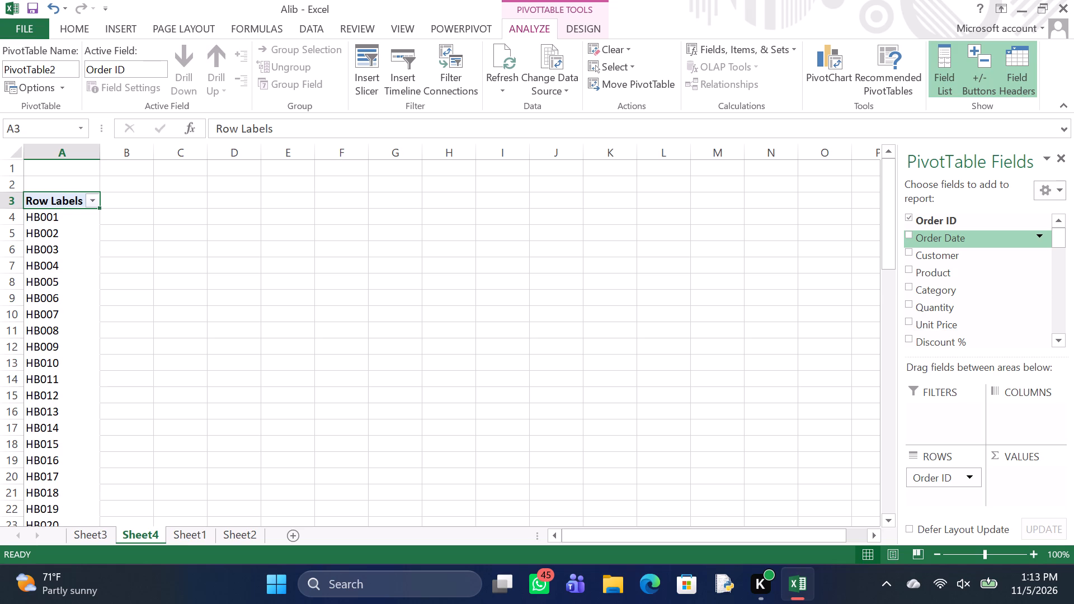
pyautogui.click(993, 224)
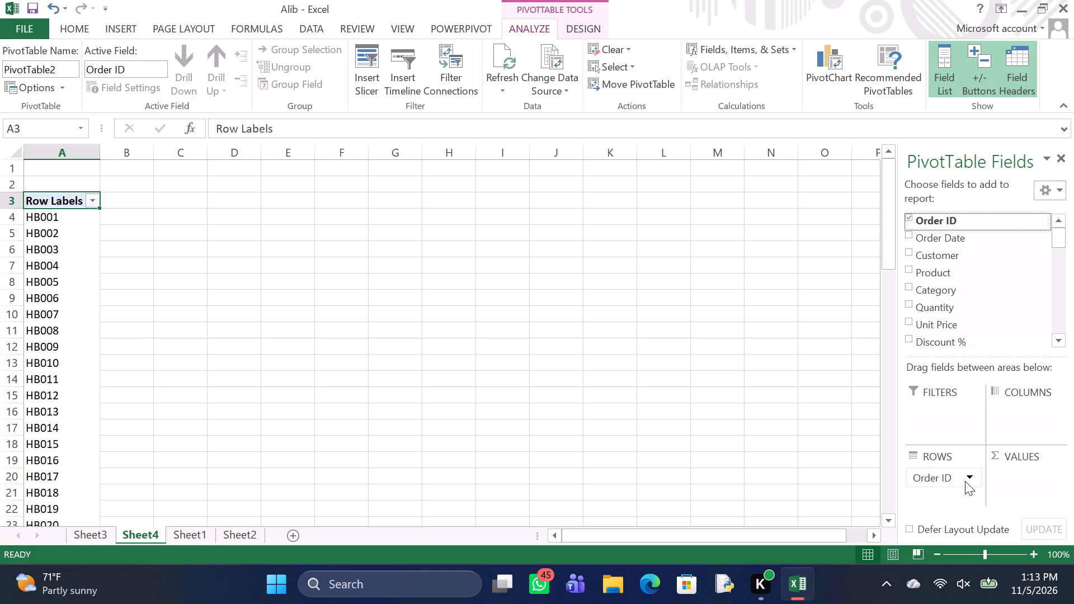
pyautogui.moveTo(945, 479); pyautogui.dragTo(1029, 474)
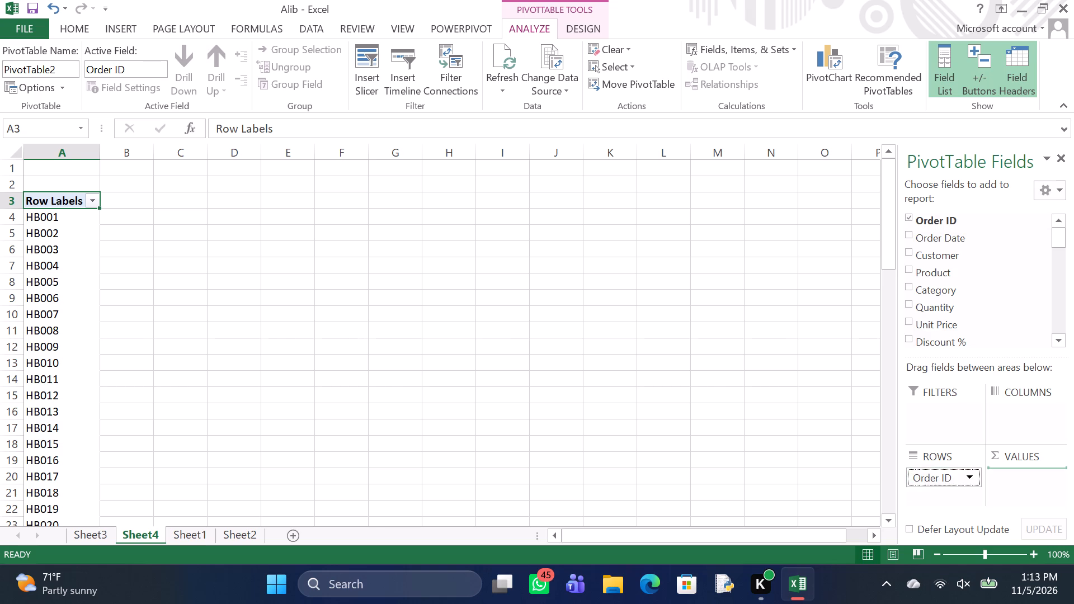
pyautogui.moveTo(1029, 474); pyautogui.dragTo(1018, 482)
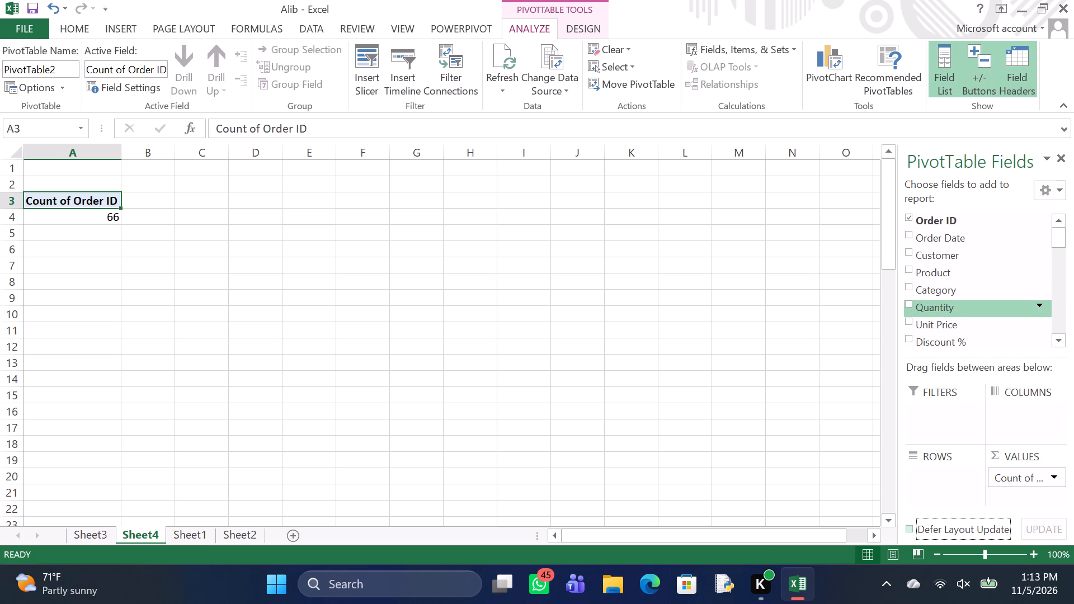
# Add the Net Sales and Gross Profit fields to the new PivotTable's values as sums.
pyautogui.click(1061, 337)
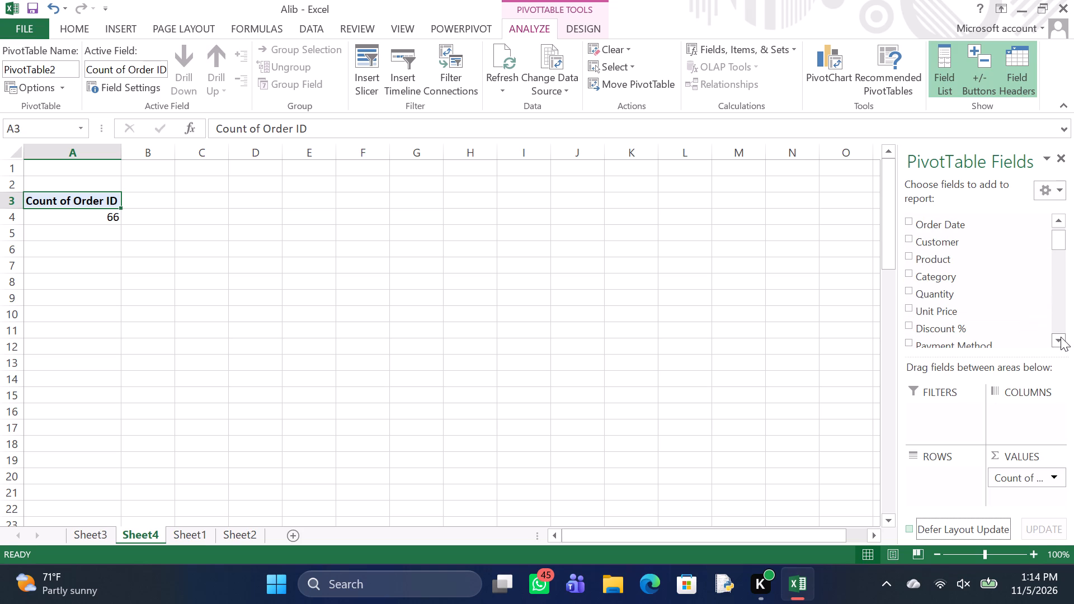
pyautogui.click(1061, 337)
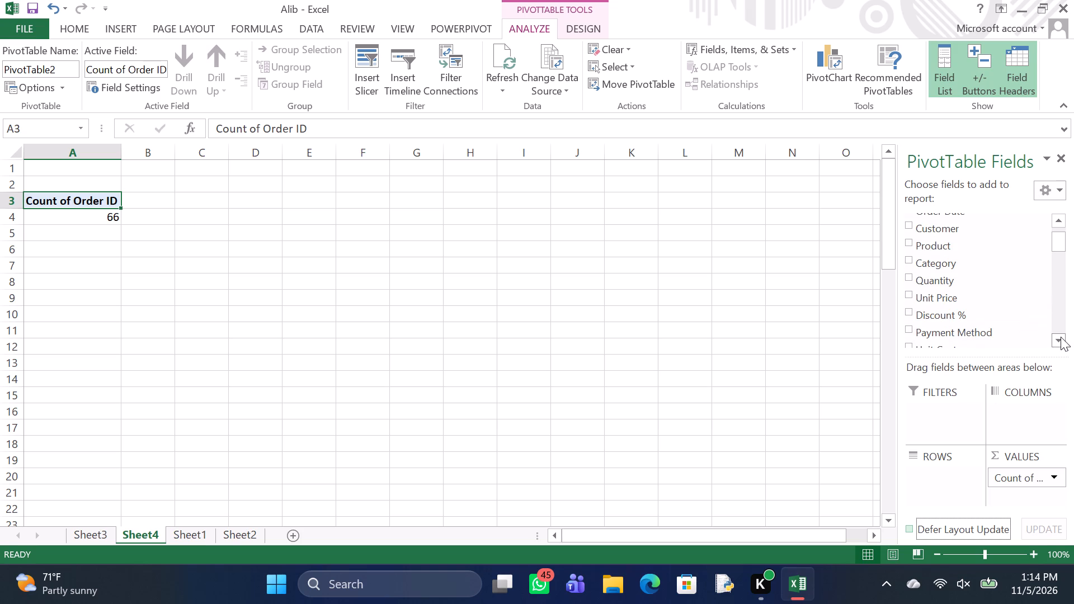
pyautogui.click(1061, 337)
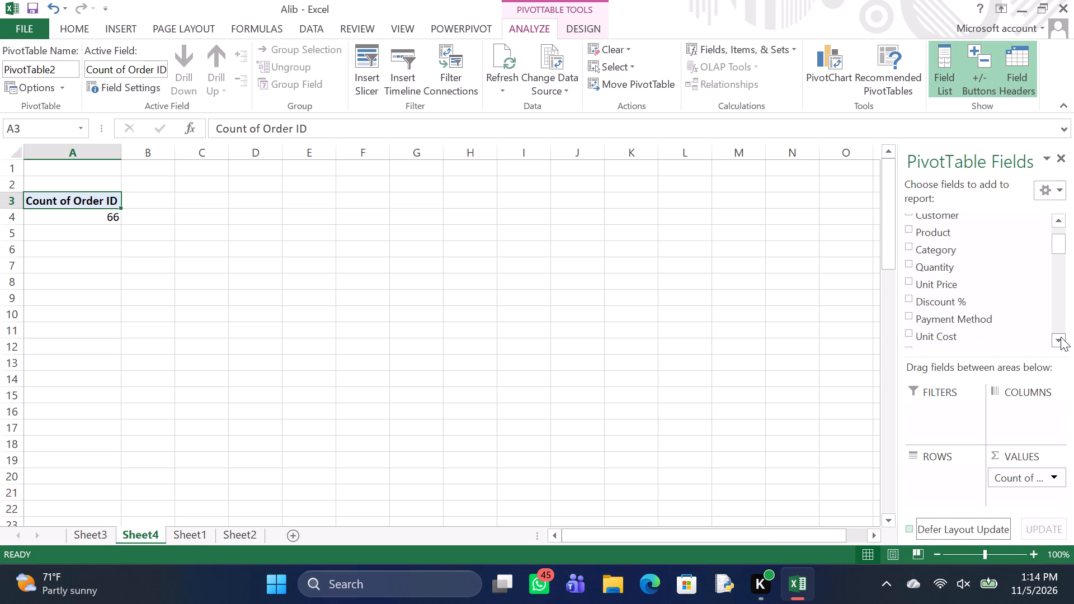
pyautogui.click(1061, 337)
pyautogui.click(1061, 337)
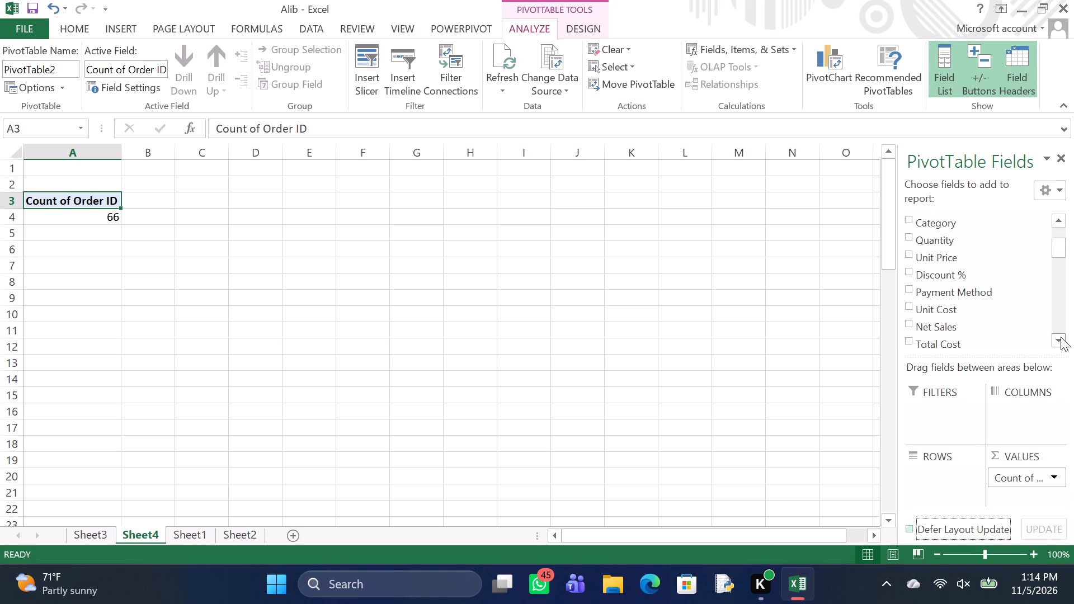
pyautogui.click(1061, 337)
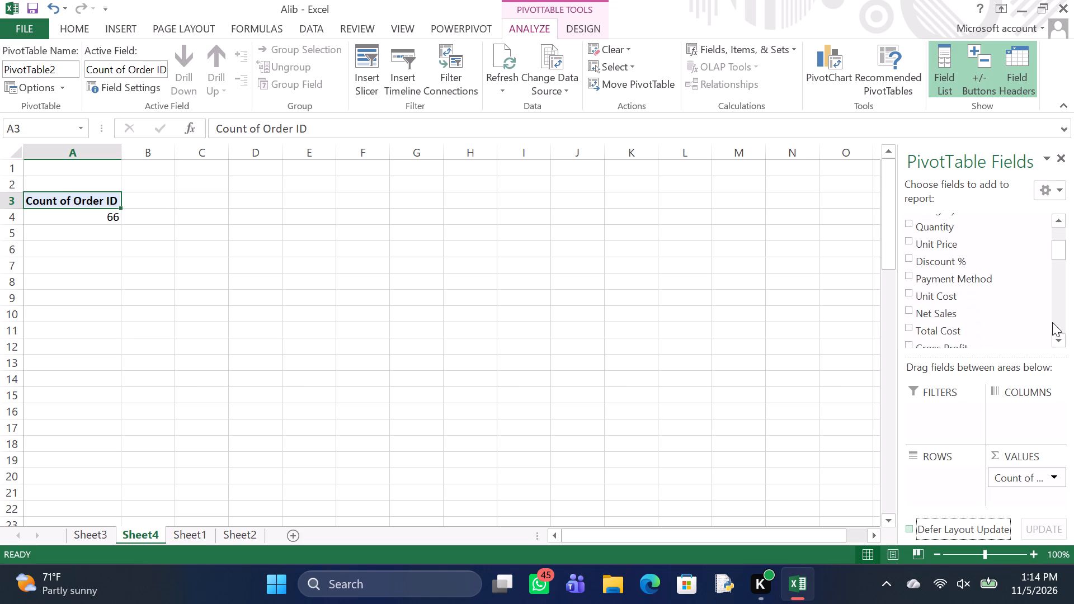
pyautogui.rightClick(1024, 316)
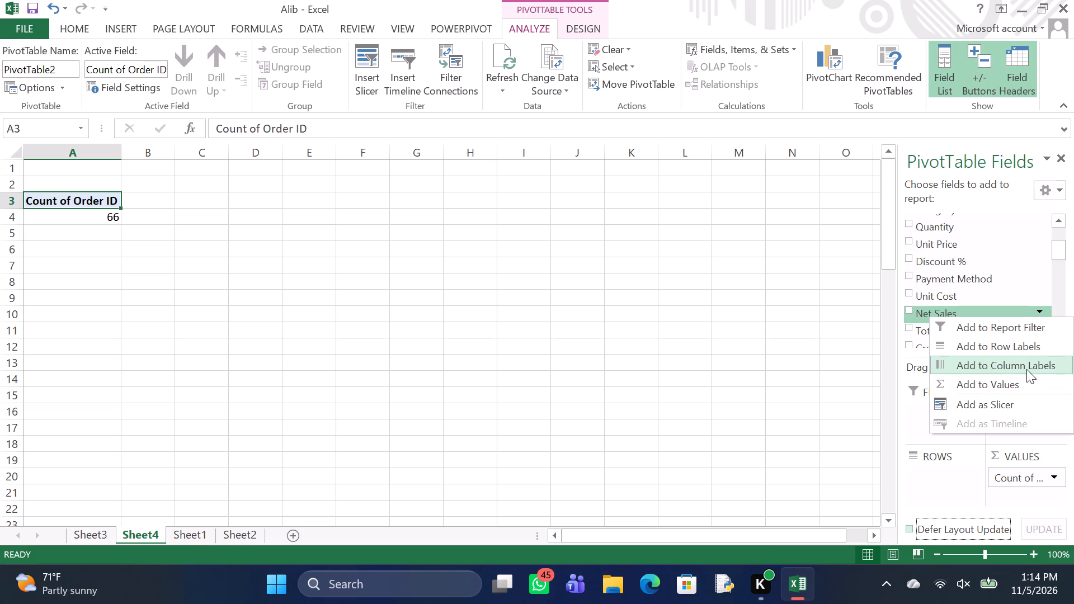
pyautogui.click(1016, 380)
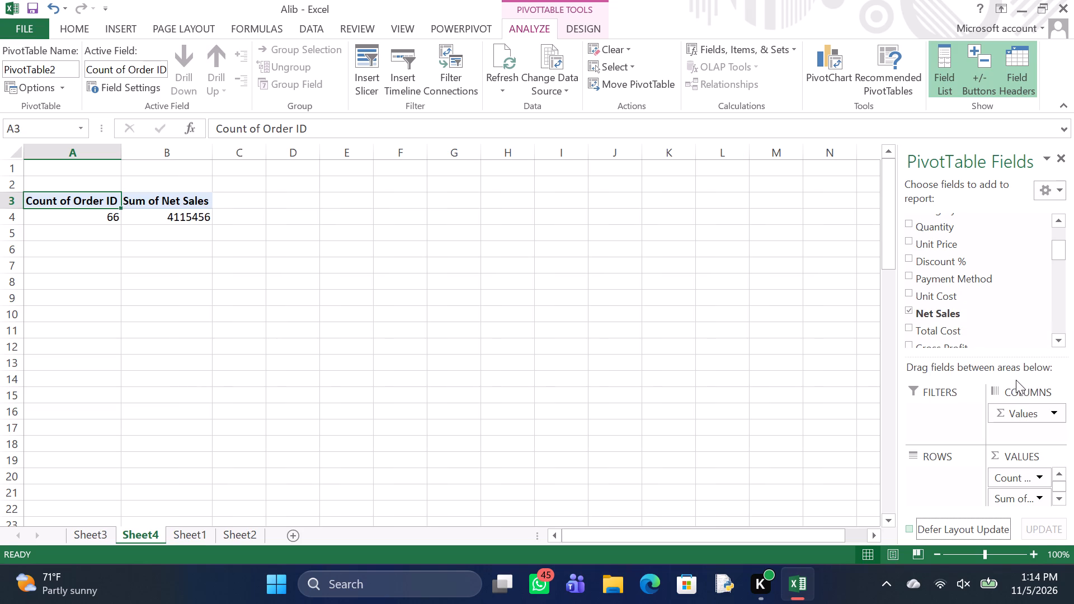
pyautogui.click(1059, 336)
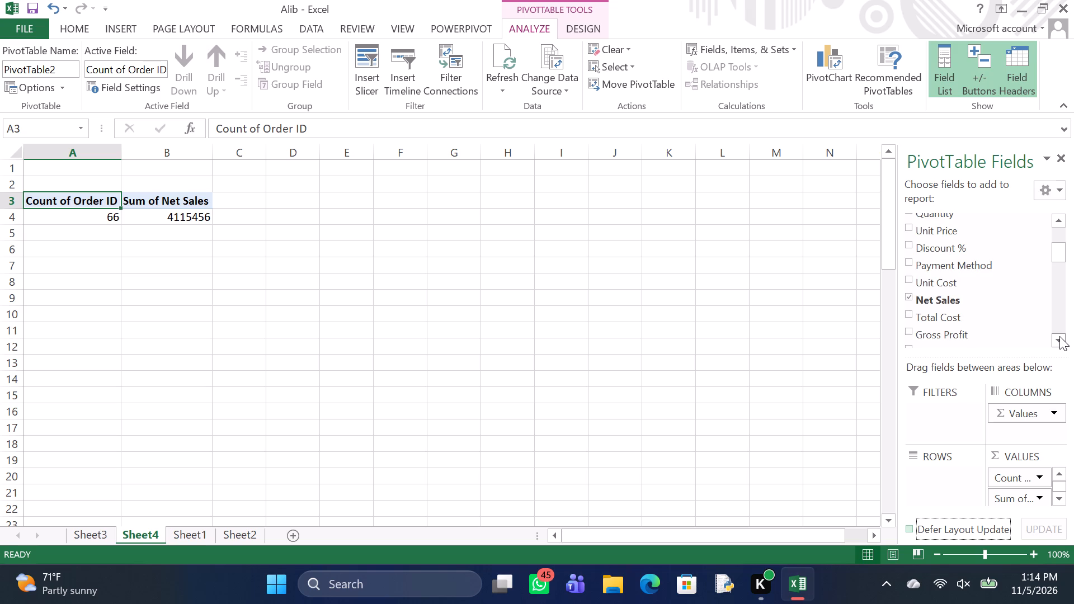
pyautogui.rightClick(998, 339)
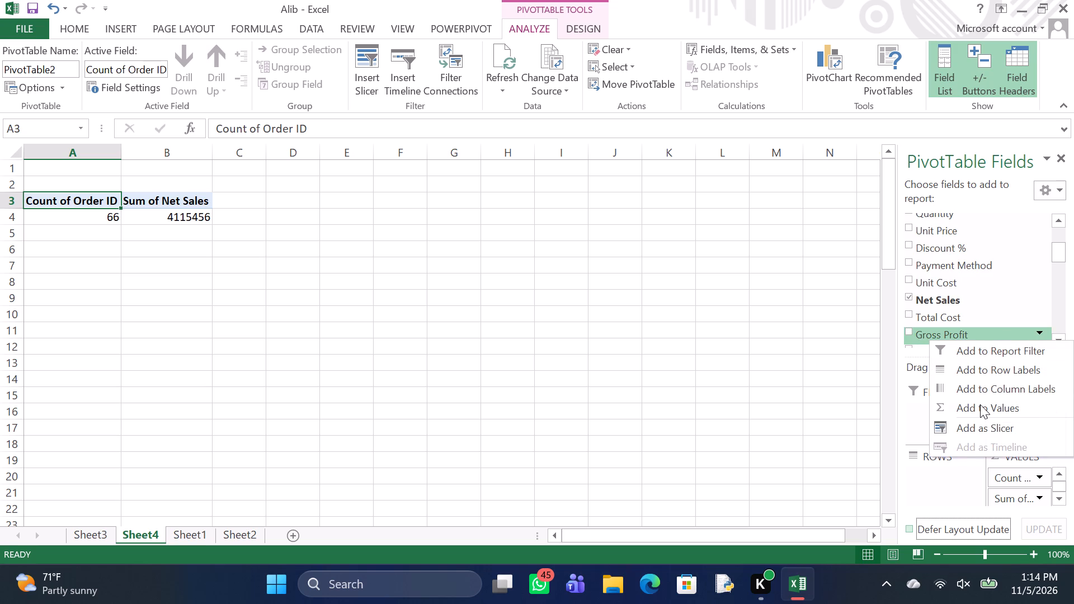
pyautogui.click(980, 404)
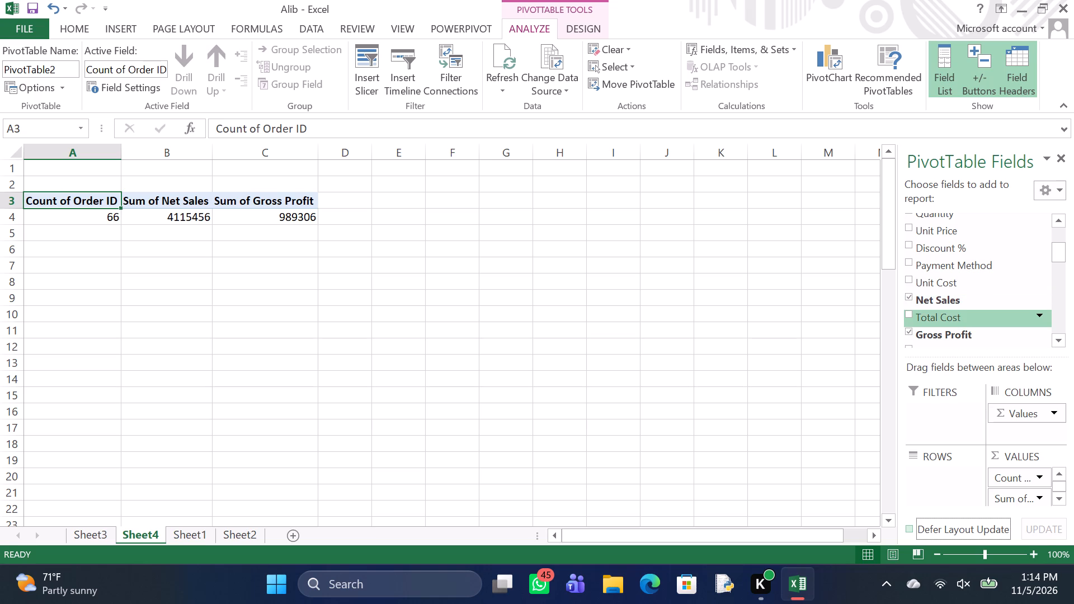
# Look through the PivotTable's available fields for one to group the order count, net sales and gross profit by.
pyautogui.scroll(-3, 988, 325)
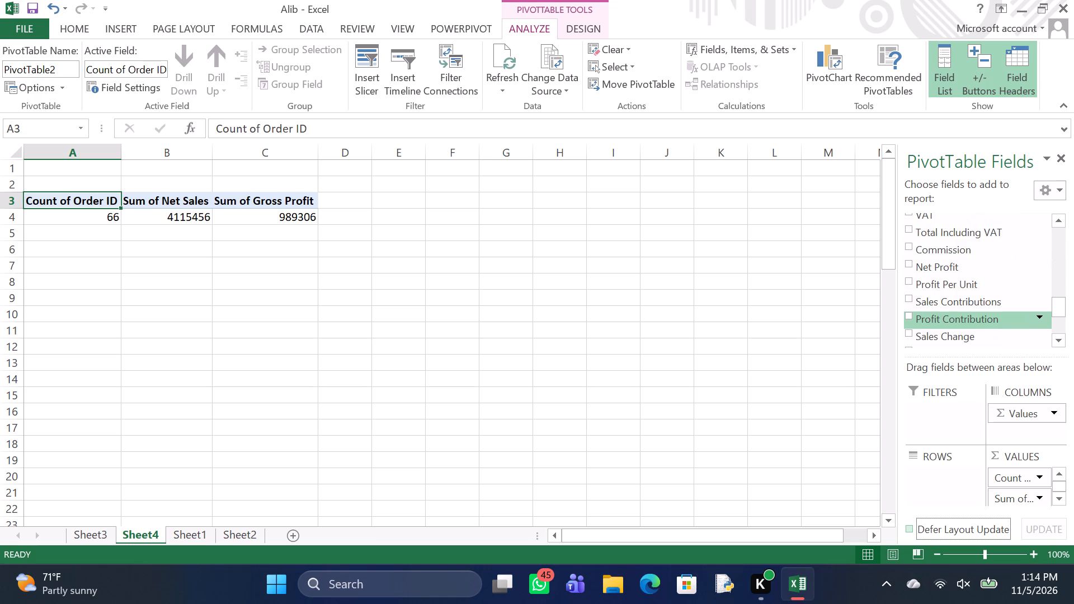
pyautogui.scroll(-1, 988, 325)
pyautogui.scroll(1, 988, 325)
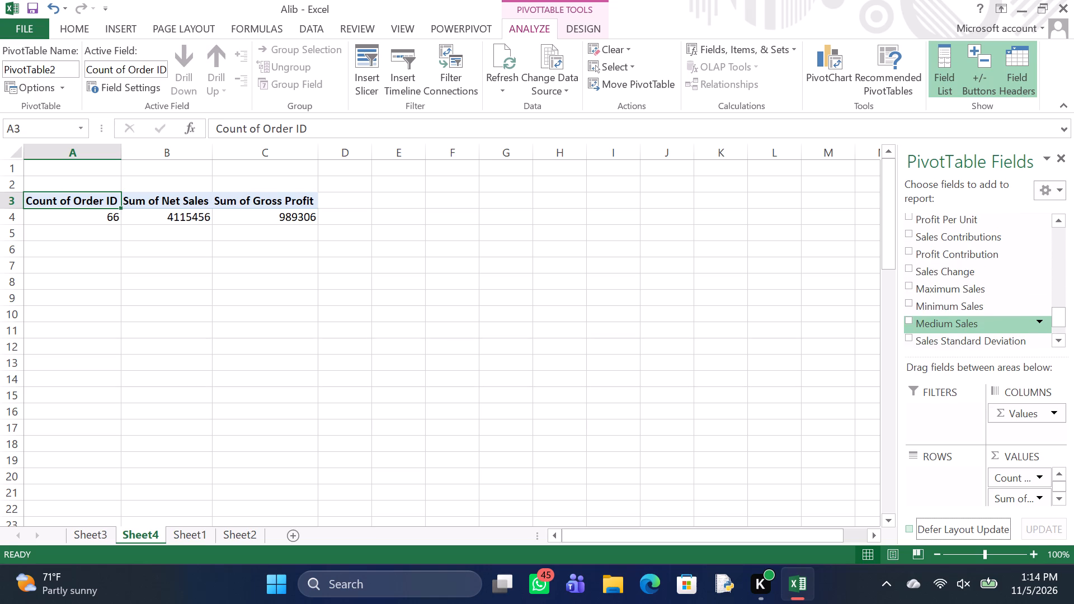
pyautogui.scroll(3, 988, 325)
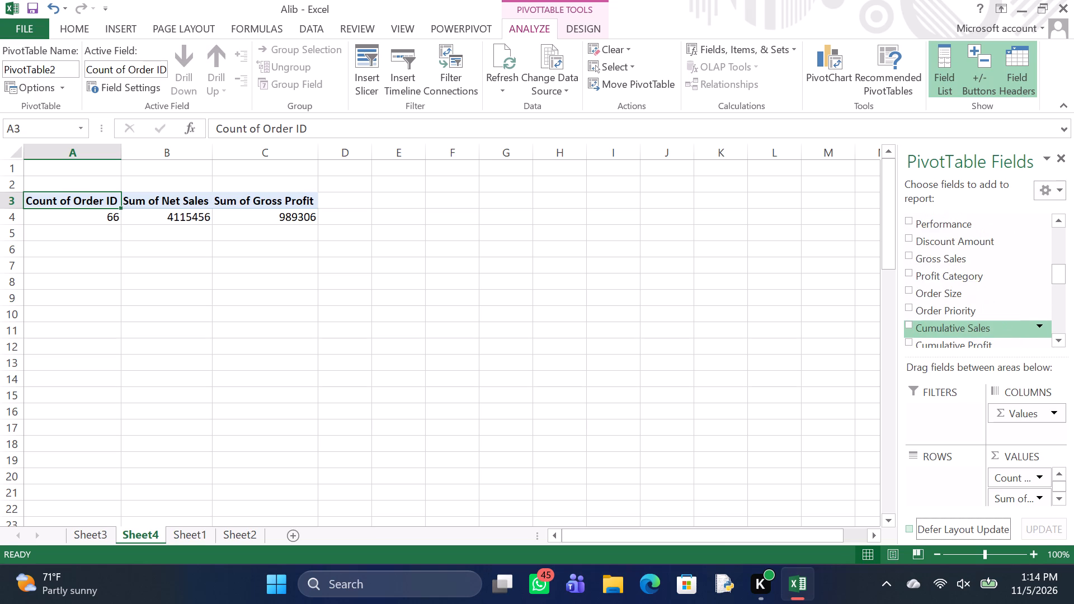
pyautogui.scroll(2, 988, 325)
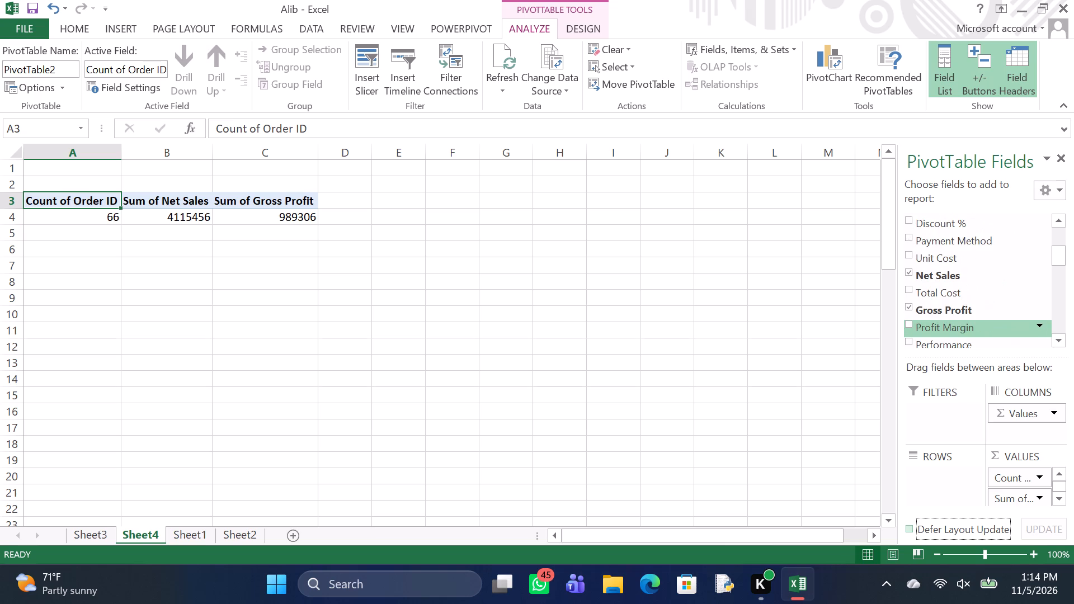
pyautogui.scroll(1, 988, 325)
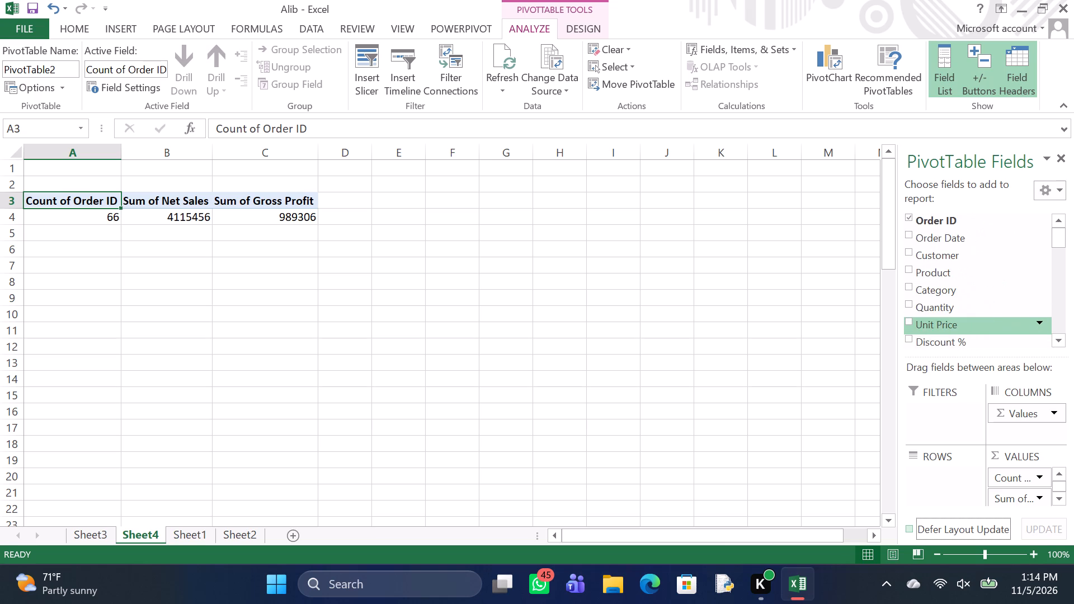
pyautogui.scroll(-2, 988, 325)
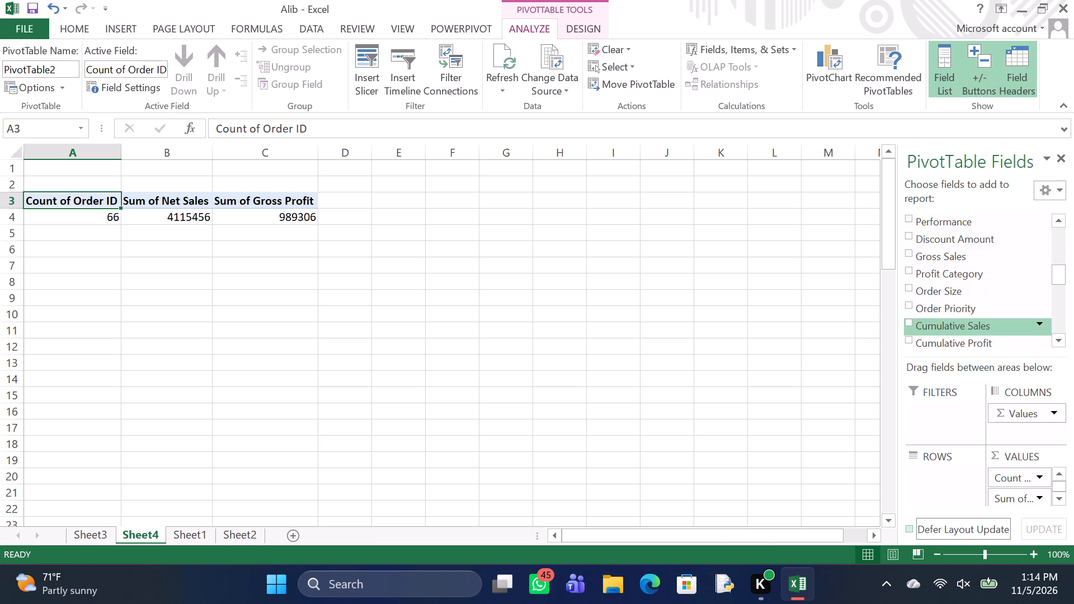
pyautogui.scroll(-3, 988, 325)
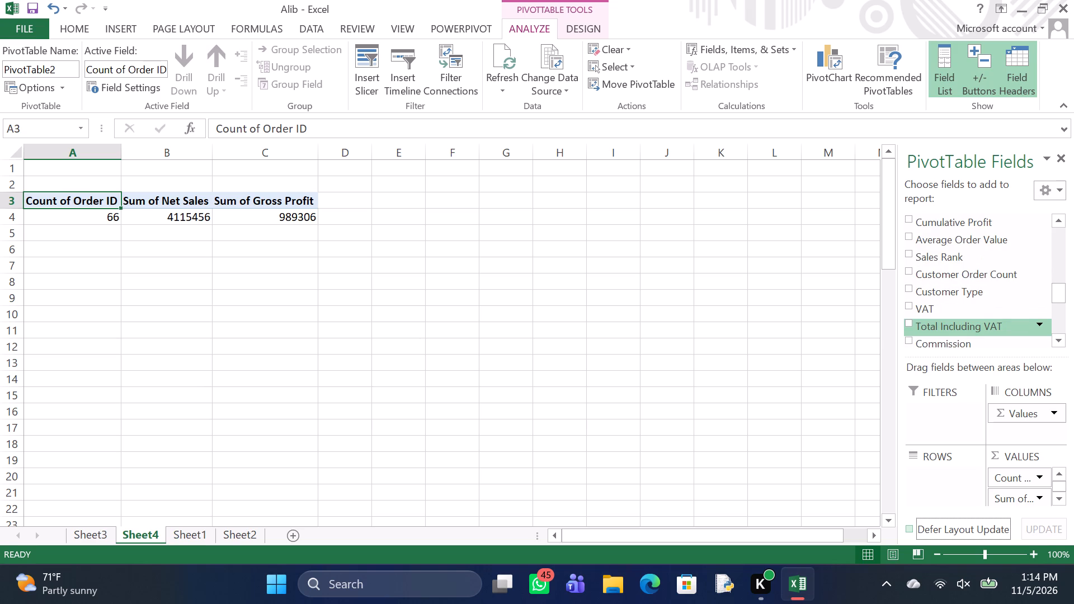
pyautogui.scroll(-1, 988, 325)
pyautogui.scroll(1, 988, 325)
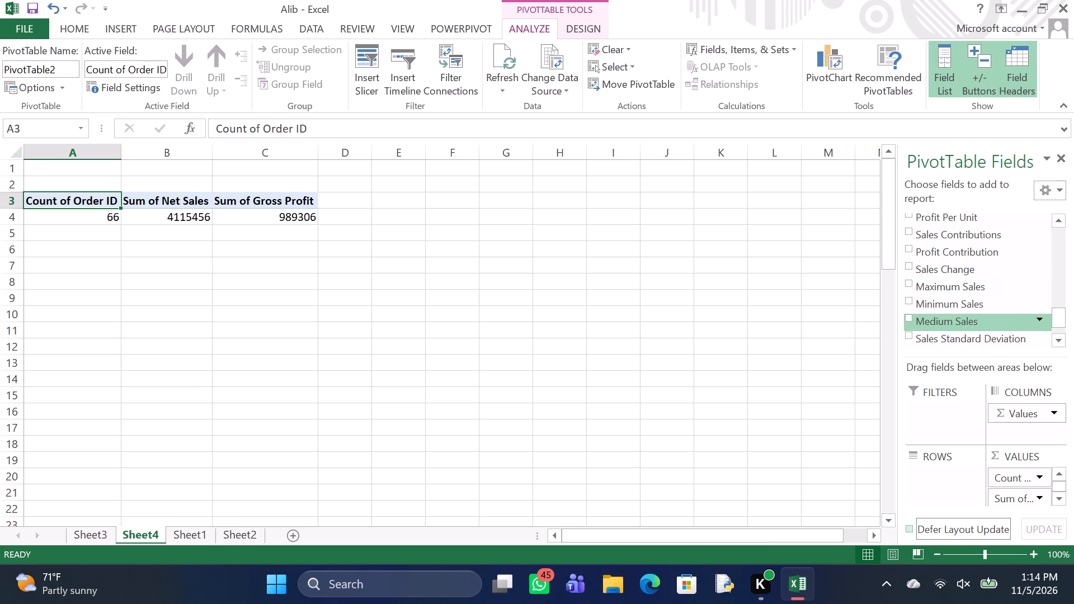
# Add the Payment Method field to the Sheet4 PivotTable as row labels.
pyautogui.click(1058, 215)
pyautogui.click(1058, 215)
pyautogui.click(1058, 215)
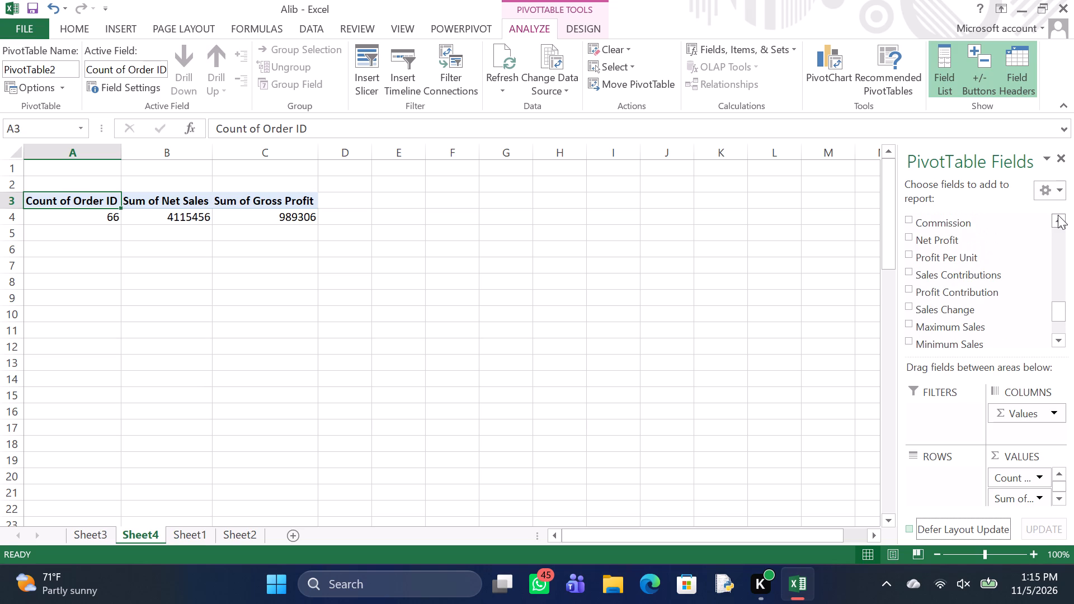
pyautogui.click(1058, 215)
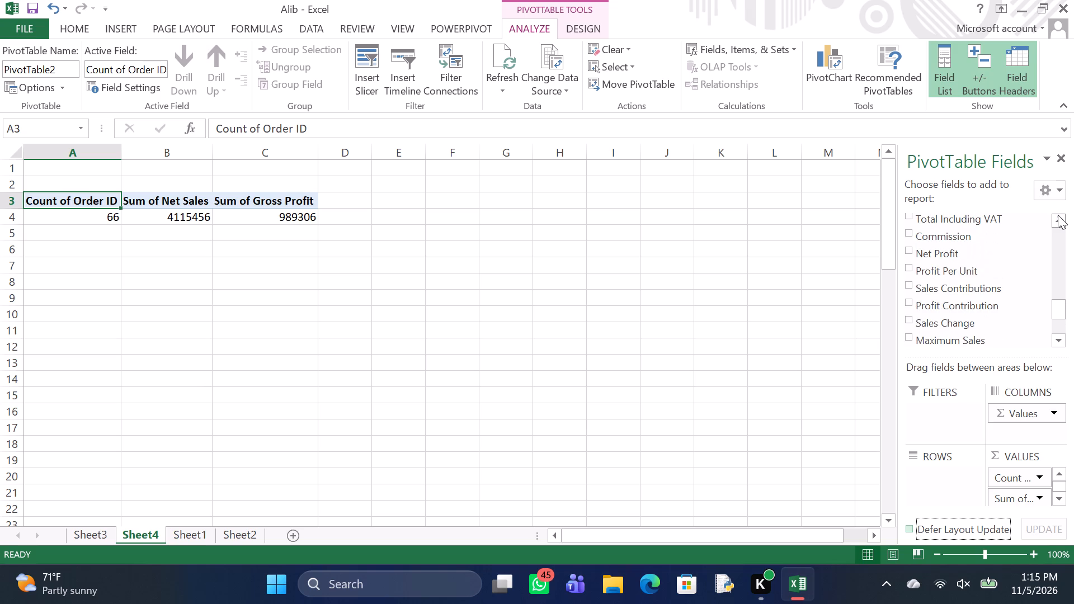
pyautogui.click(1058, 215)
pyautogui.click(1058, 215)
pyautogui.click(1058, 215)
pyautogui.click(1058, 215)
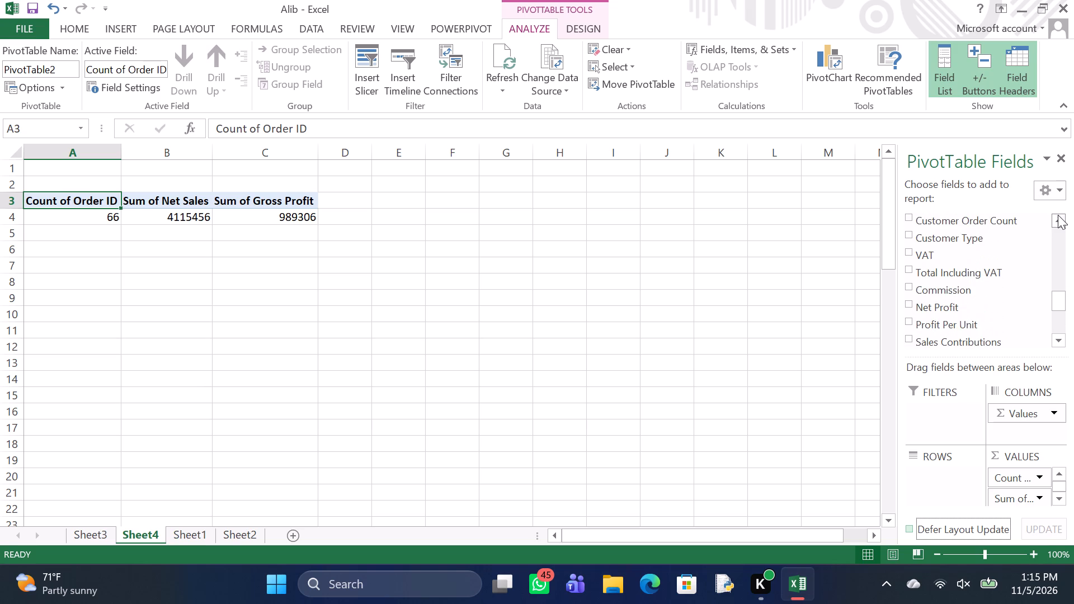
pyautogui.click(1058, 215)
pyautogui.click(1058, 215)
pyautogui.click(1058, 215)
pyautogui.click(1058, 215)
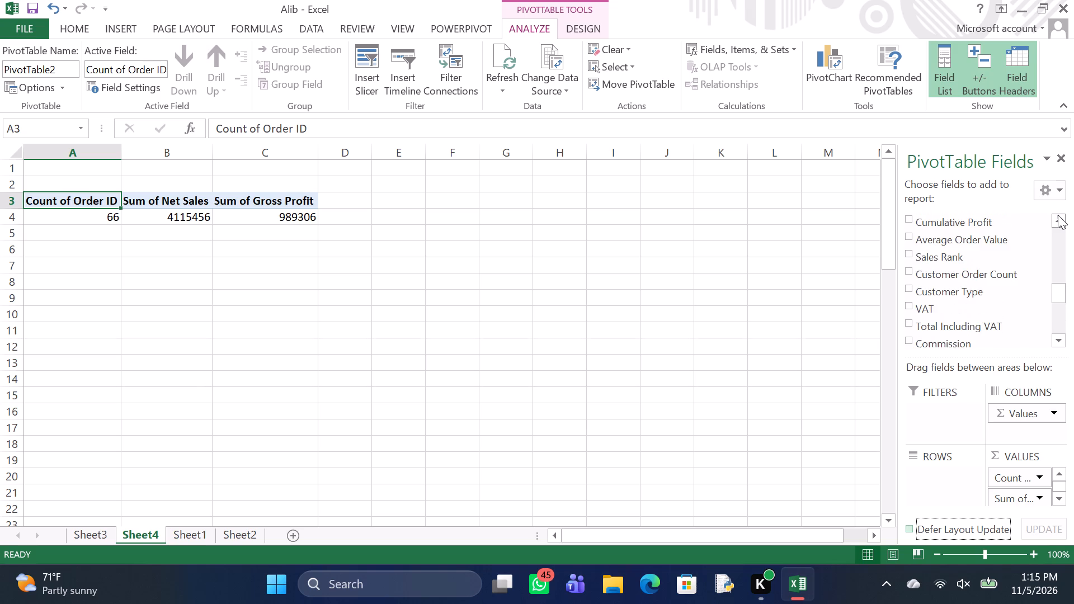
pyautogui.click(1058, 215)
pyautogui.click(1058, 215)
pyautogui.click(1058, 215)
pyautogui.click(1058, 215)
pyautogui.click(1058, 215)
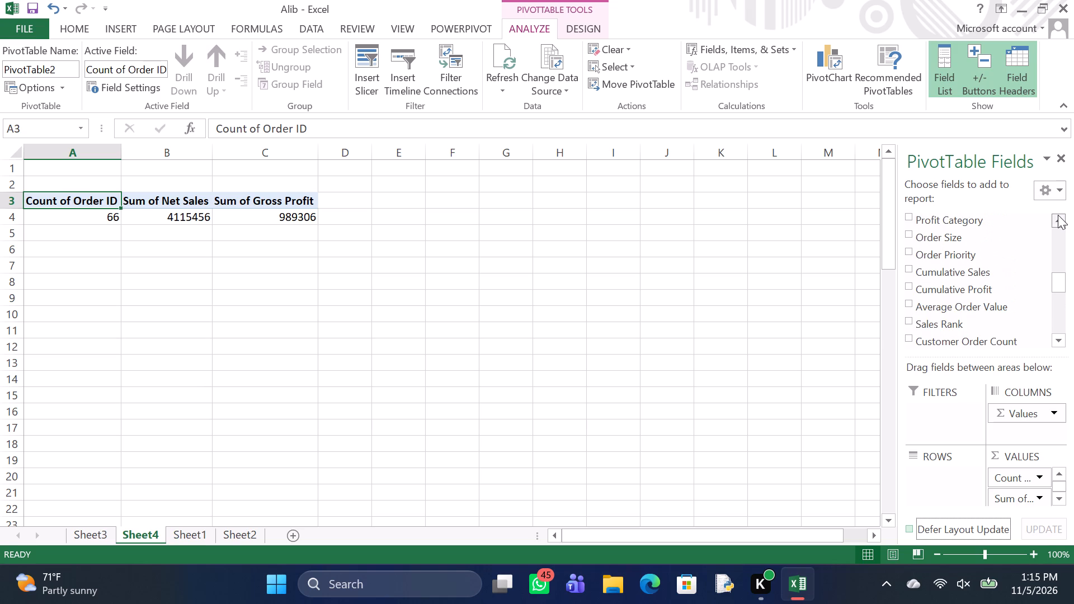
pyautogui.doubleClick(1058, 215)
pyautogui.click(1058, 215)
pyautogui.doubleClick(1058, 215)
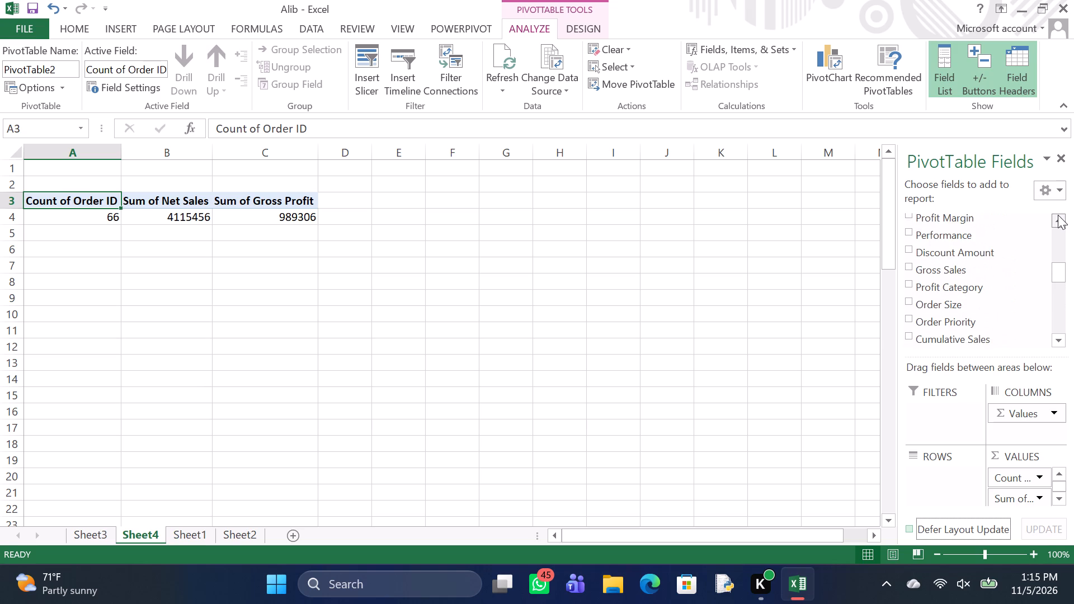
pyautogui.doubleClick(1058, 215)
pyautogui.doubleClick(1058, 215)
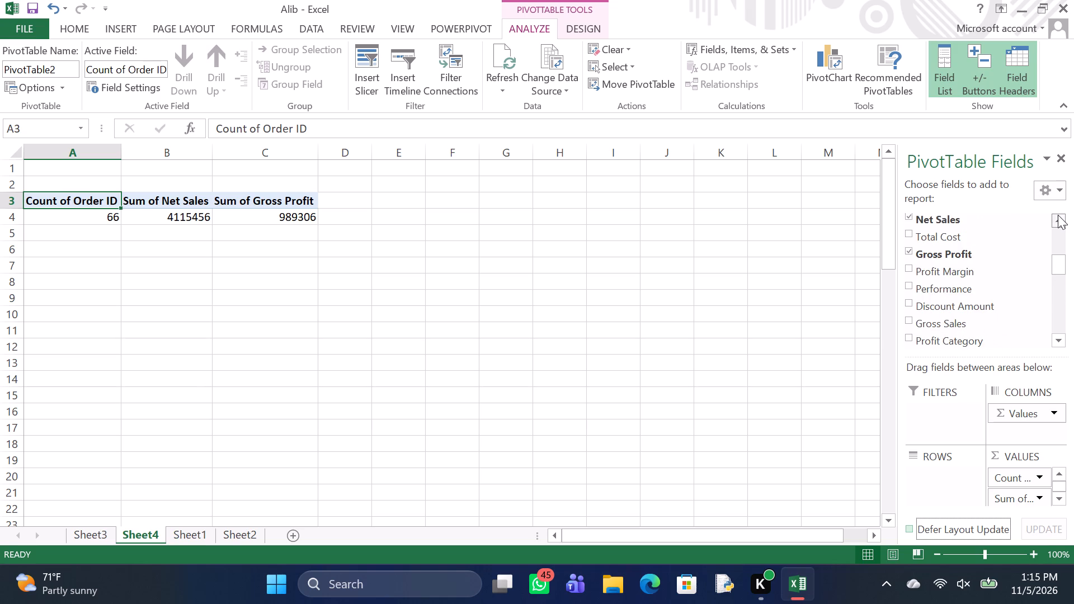
pyautogui.click(1058, 215)
pyautogui.click(1058, 215)
pyautogui.click(1058, 215)
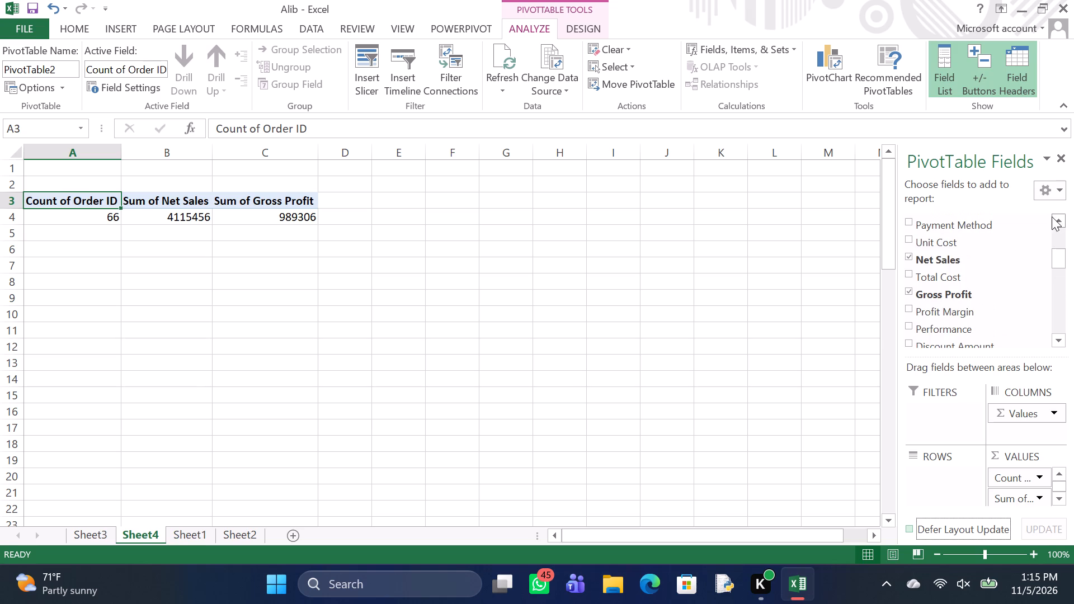
pyautogui.rightClick(1013, 225)
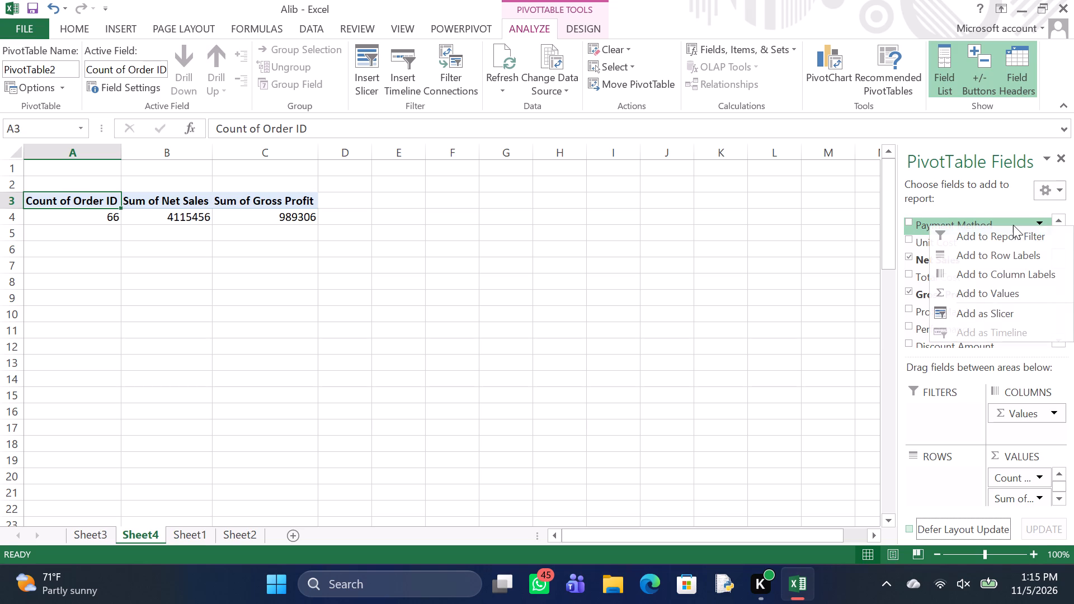
pyautogui.click(1005, 260)
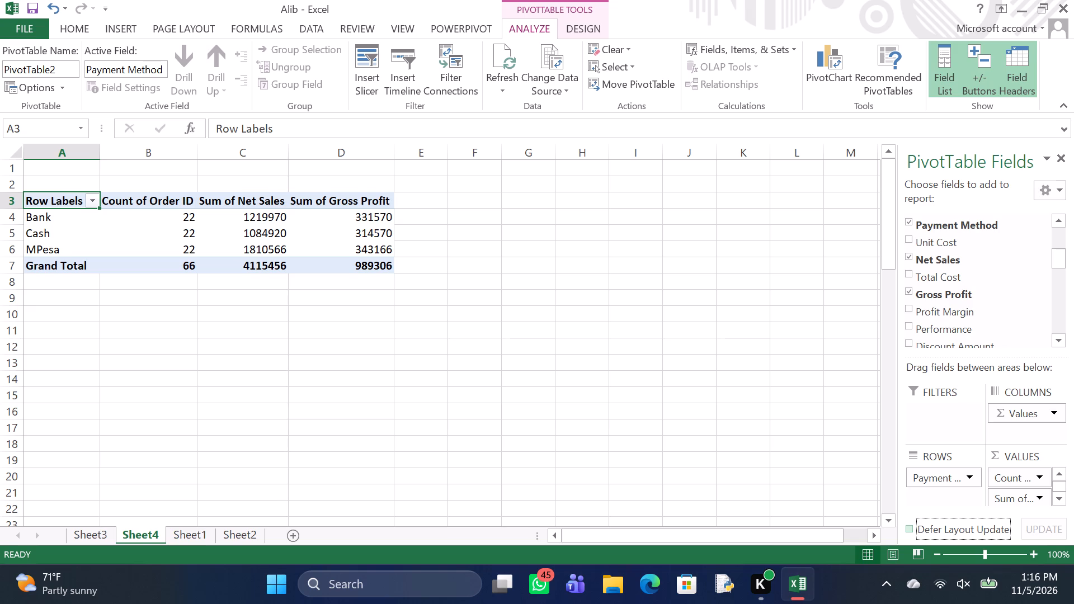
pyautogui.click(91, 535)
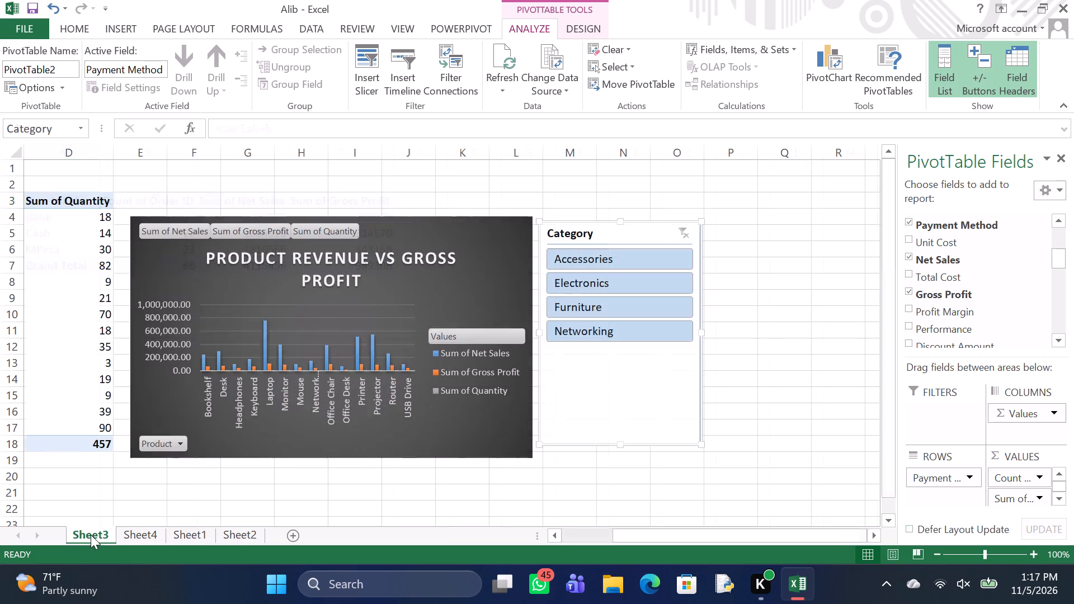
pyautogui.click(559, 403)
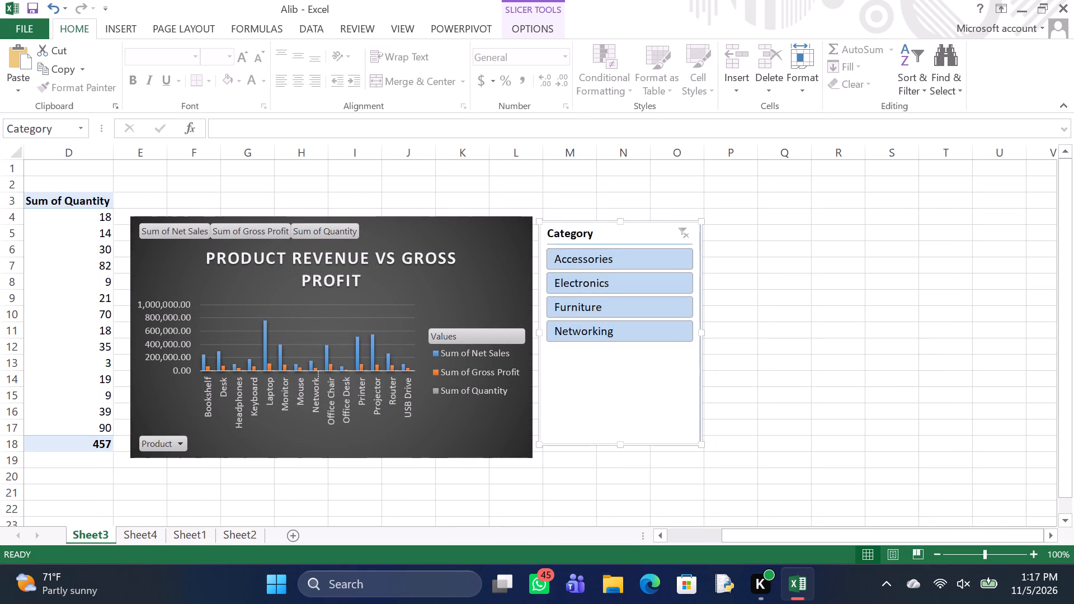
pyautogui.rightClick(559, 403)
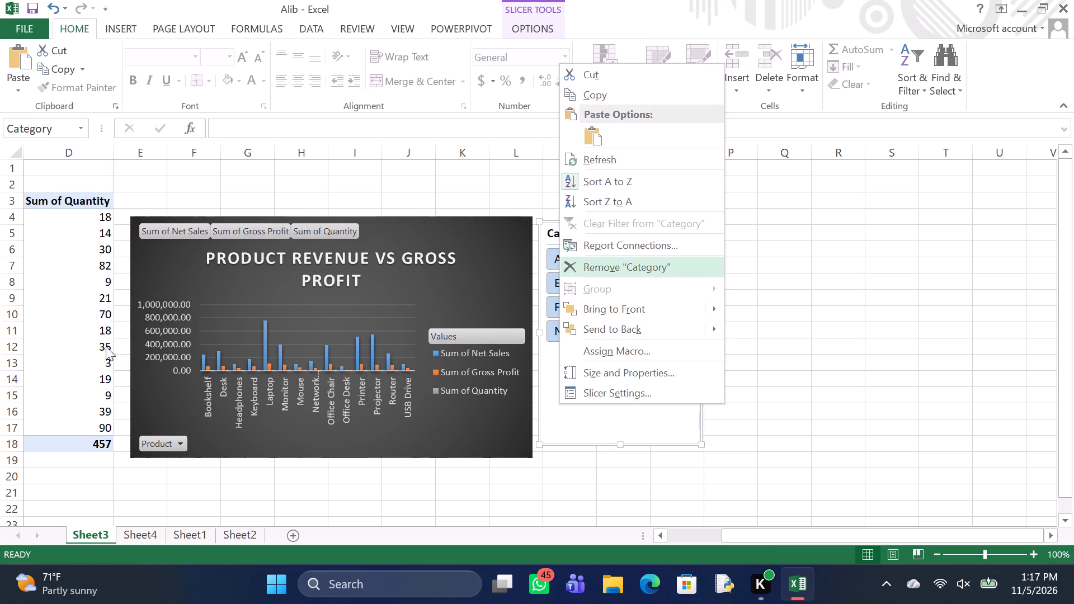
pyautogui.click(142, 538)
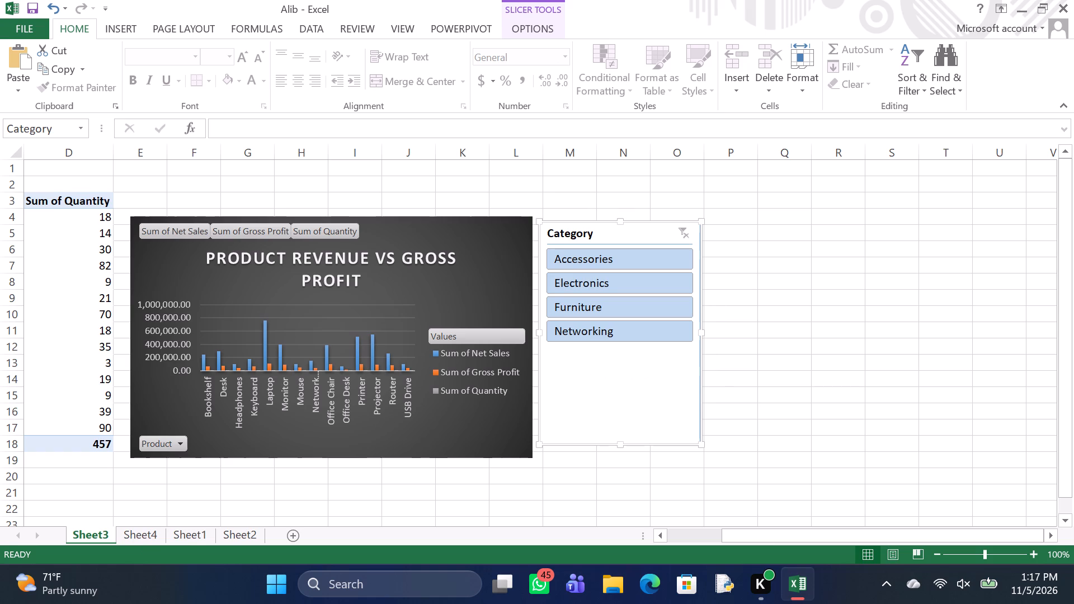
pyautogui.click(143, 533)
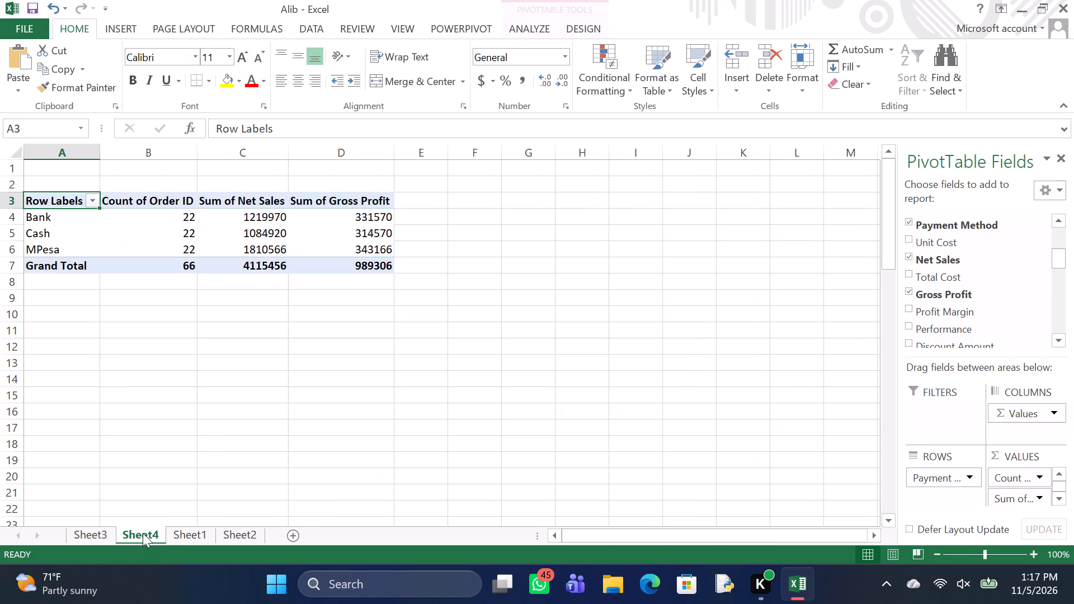
# Insert a Clustered Column PivotChart from the Sheet4 PivotTable and position it just below the table's data.
pyautogui.click(331, 239)
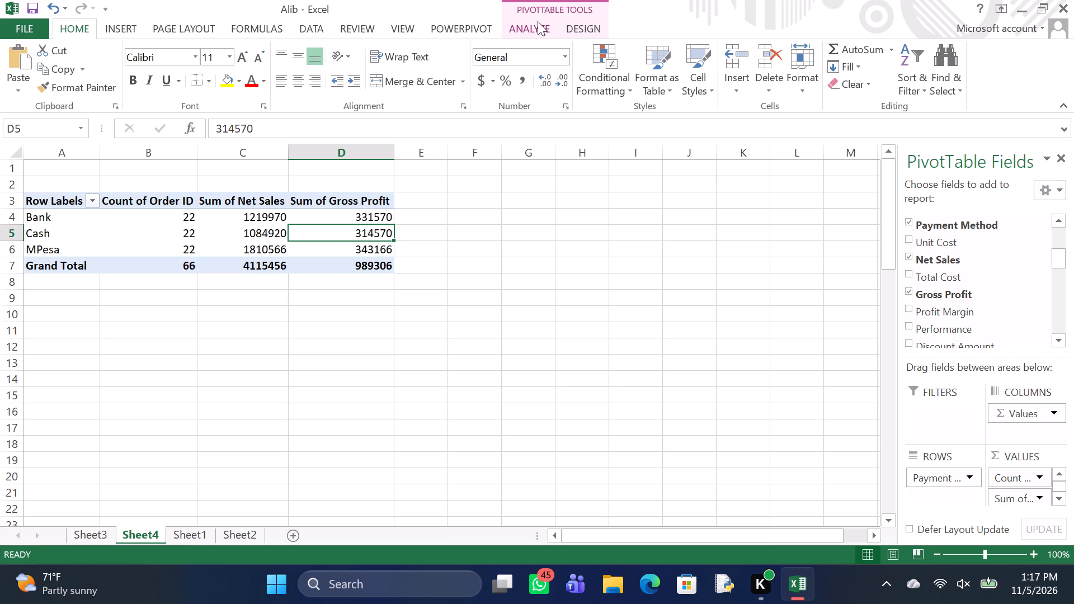
pyautogui.click(524, 27)
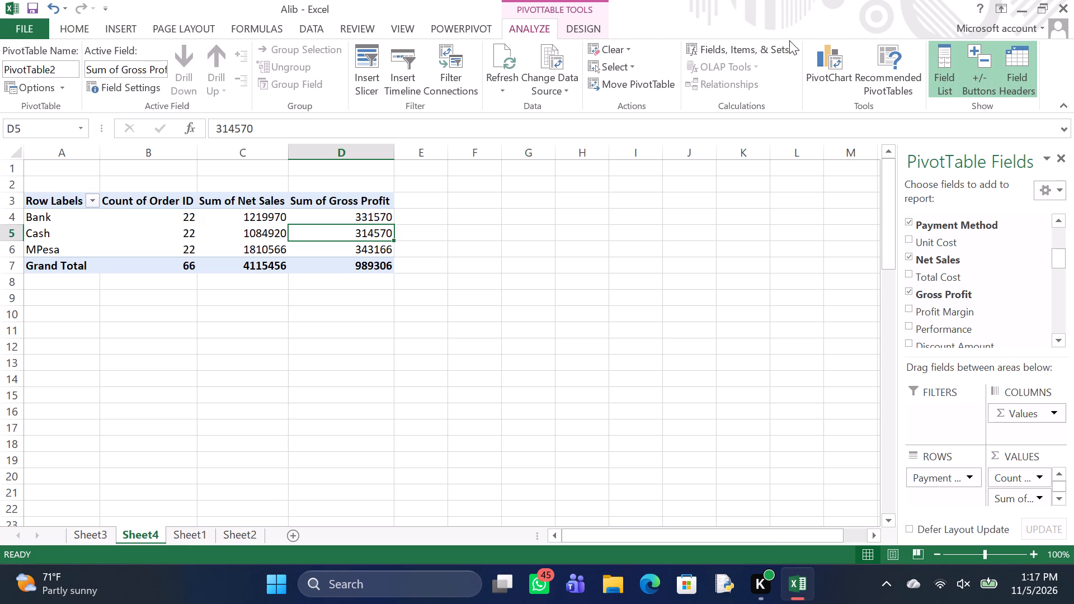
pyautogui.click(813, 59)
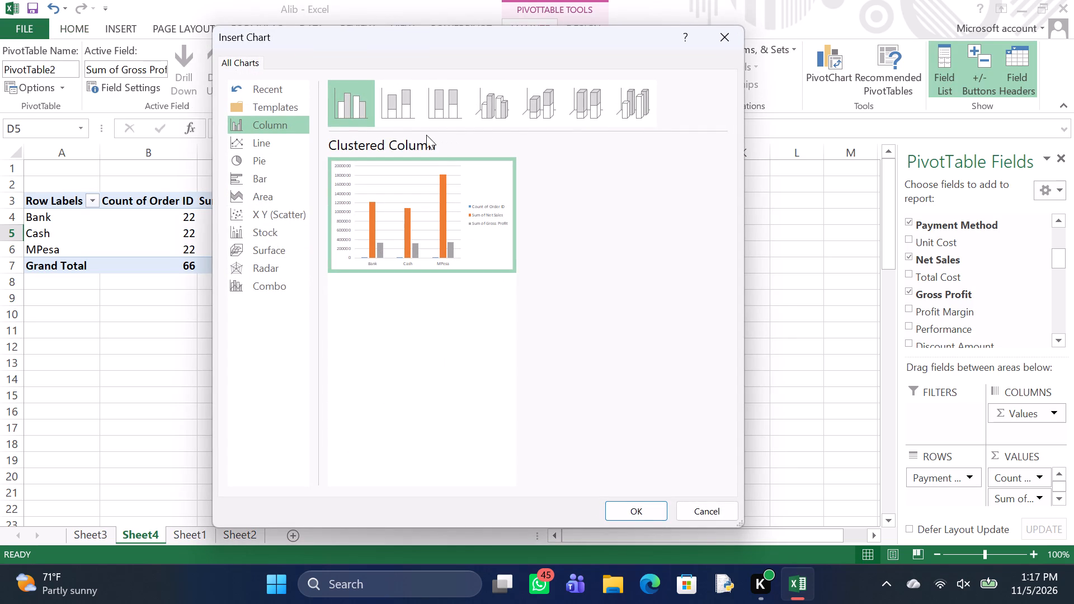
pyautogui.click(352, 114)
pyautogui.click(615, 506)
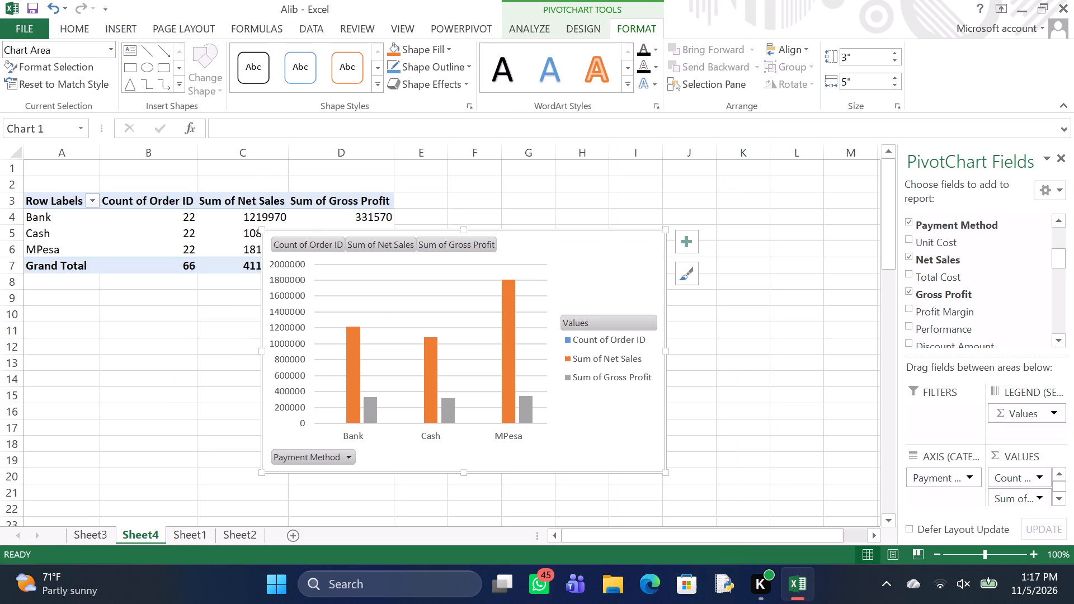
pyautogui.moveTo(578, 433); pyautogui.dragTo(671, 488)
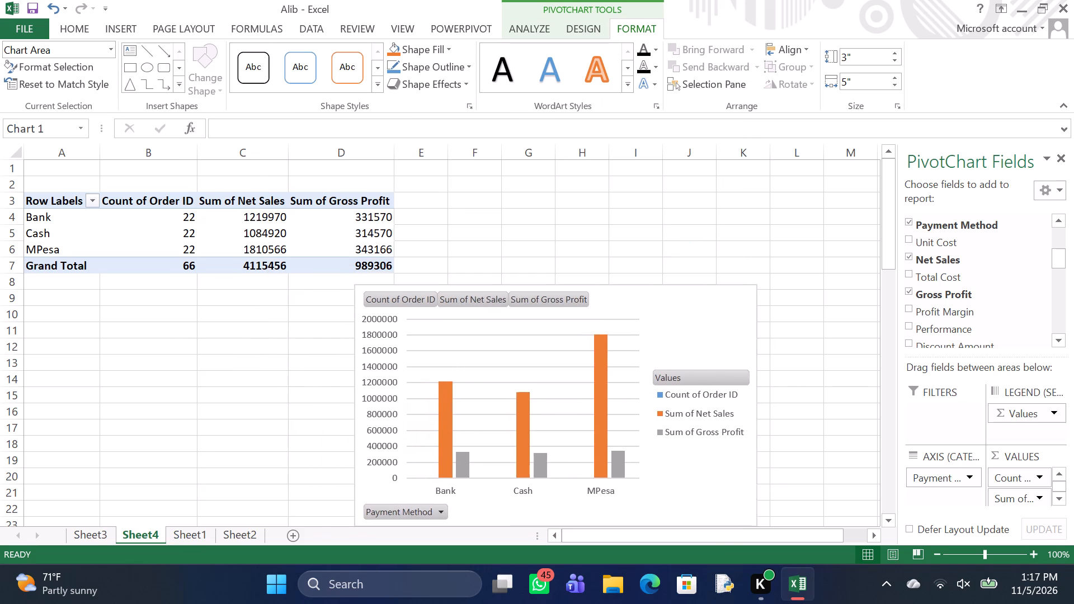
pyautogui.moveTo(671, 488); pyautogui.dragTo(663, 485)
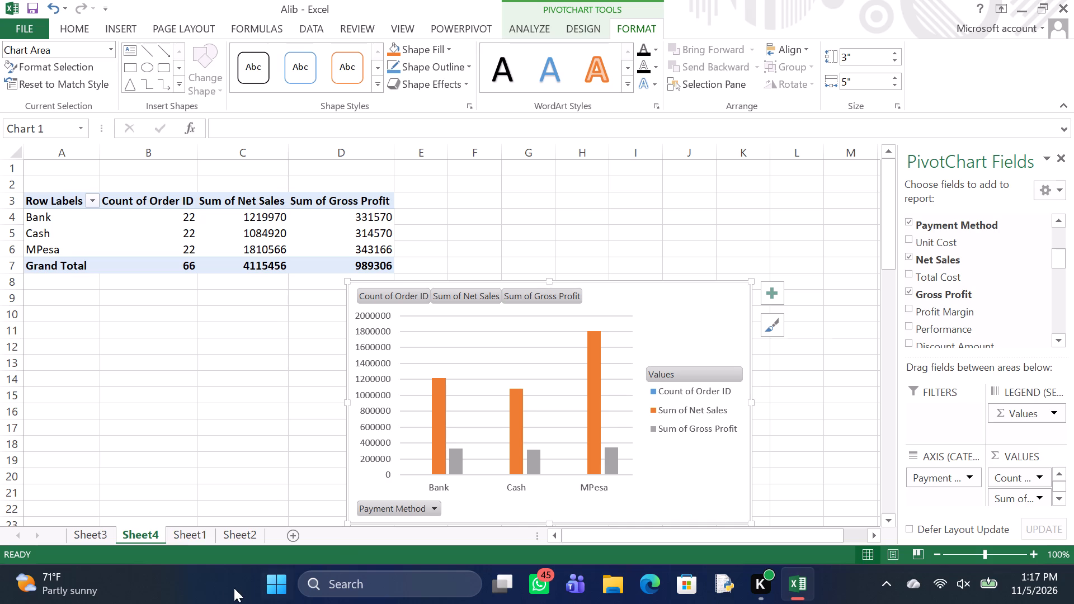
# Connect the Category slicer on Sheet3 to PivotTable2 on Sheet4 through its report connections.
pyautogui.click(95, 532)
pyautogui.click(566, 386)
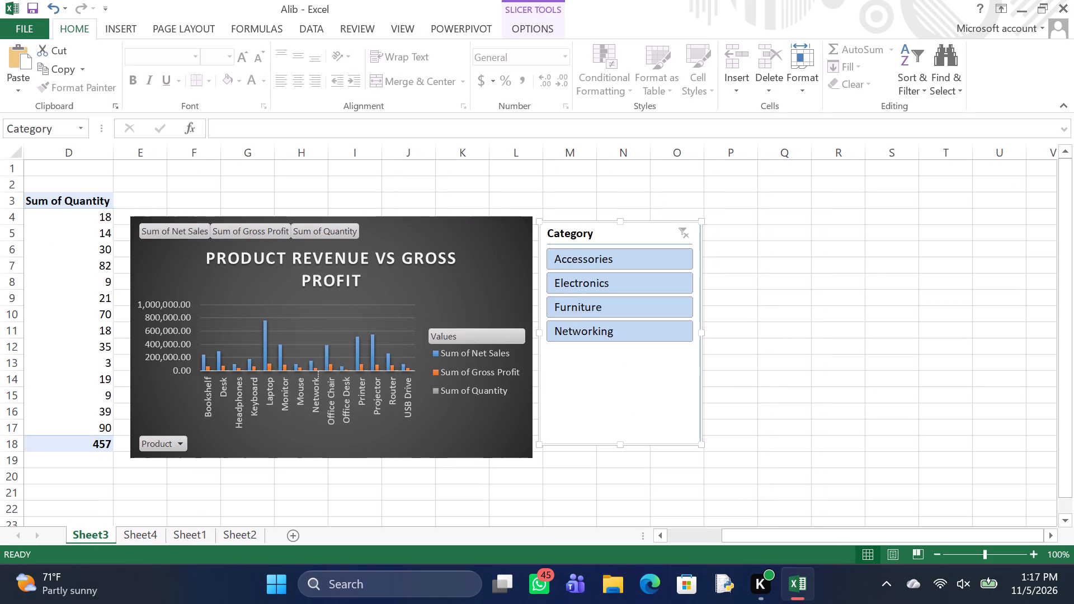
pyautogui.rightClick(566, 386)
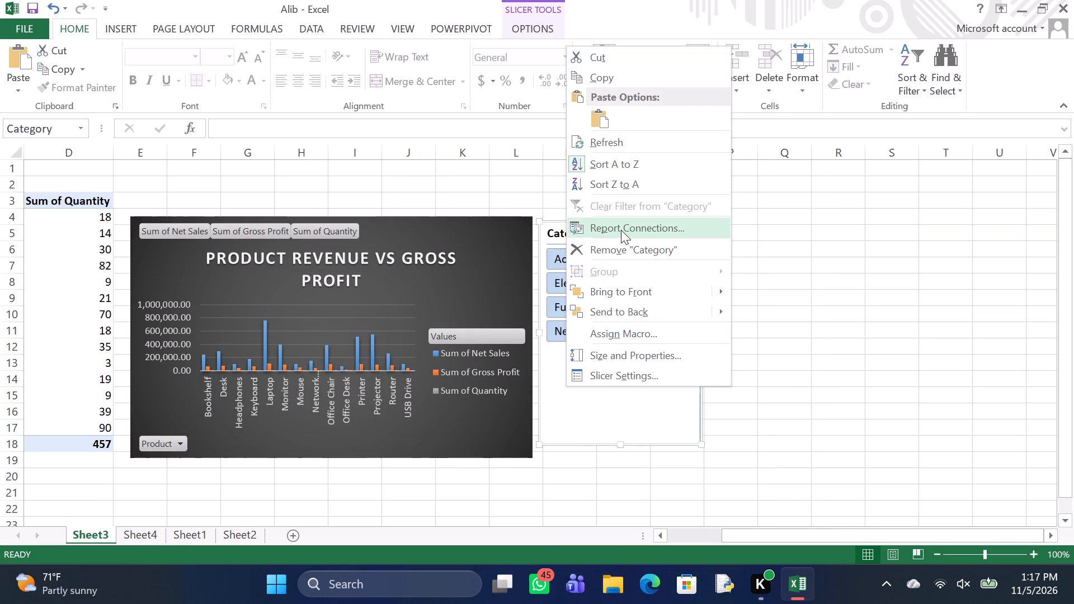
pyautogui.click(621, 230)
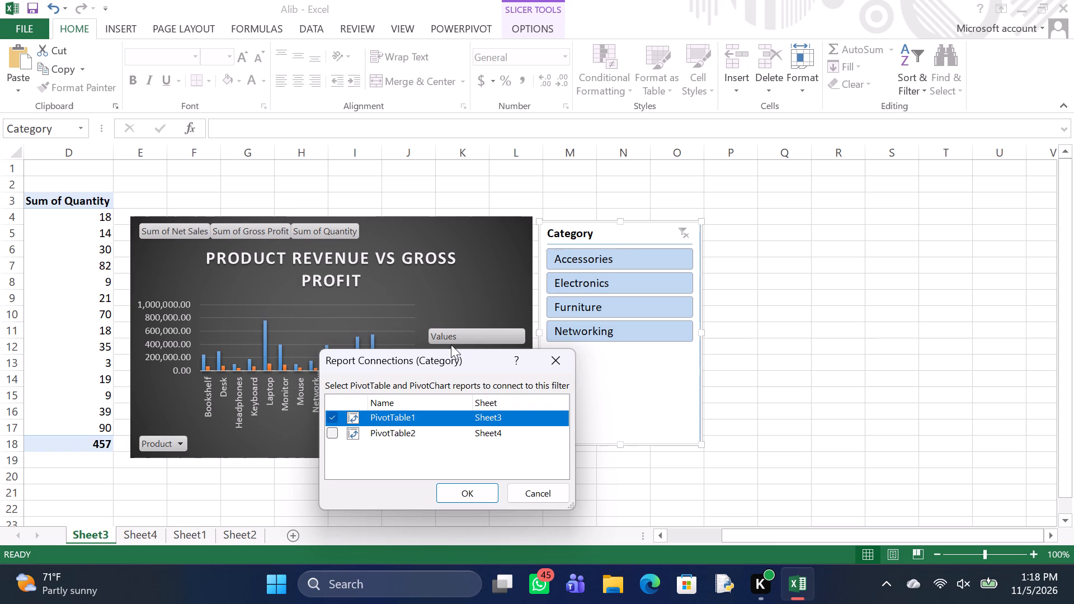
pyautogui.click(332, 433)
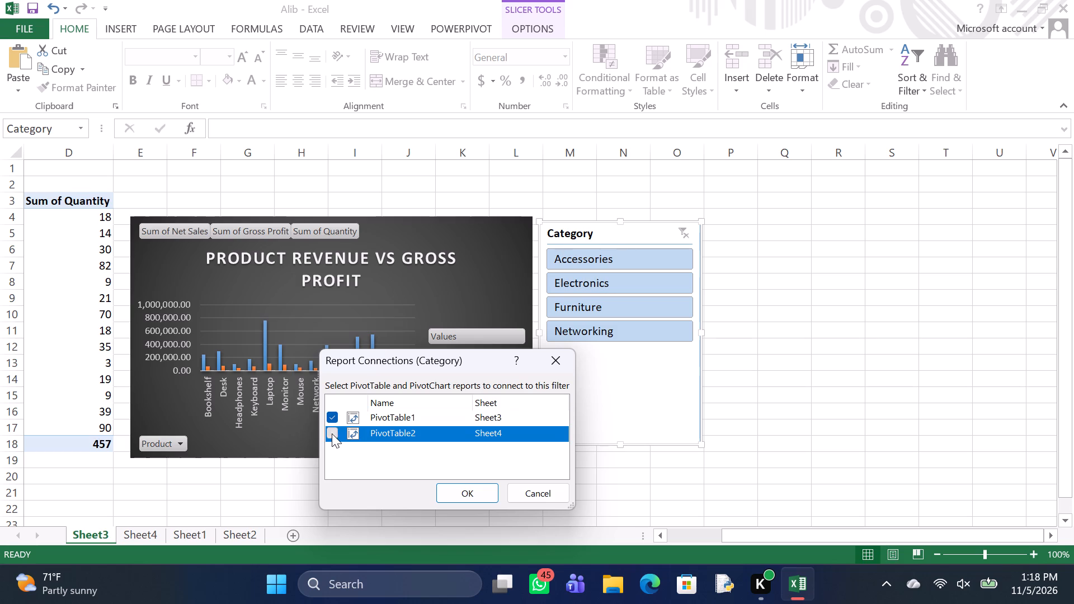
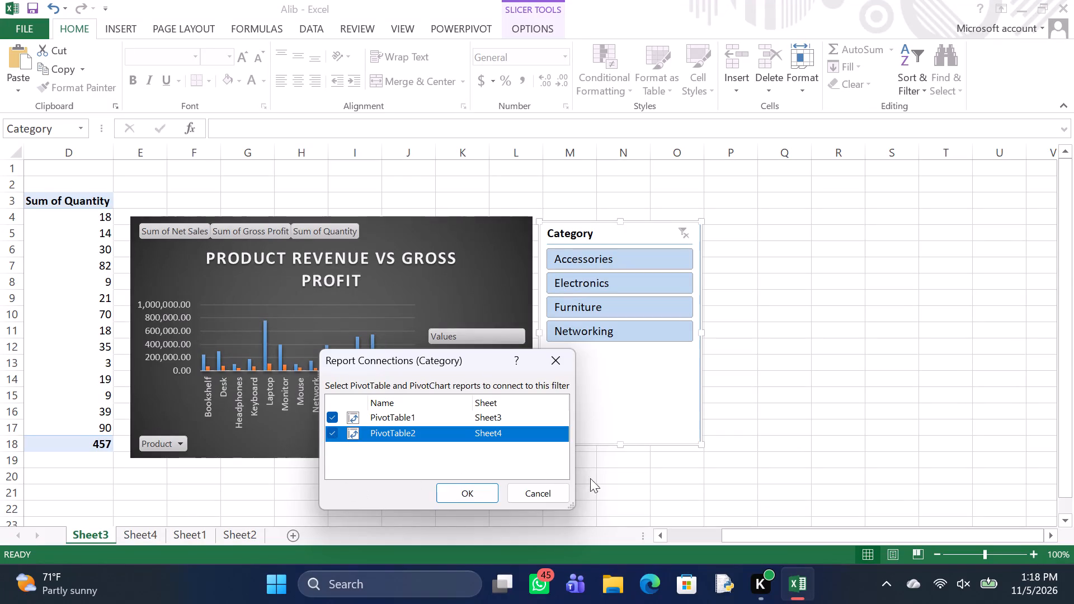
# Apply the Category slicer's report connections to PivotTable1 on Sheet3 and PivotTable2 on Sheet4.
pyautogui.click(467, 488)
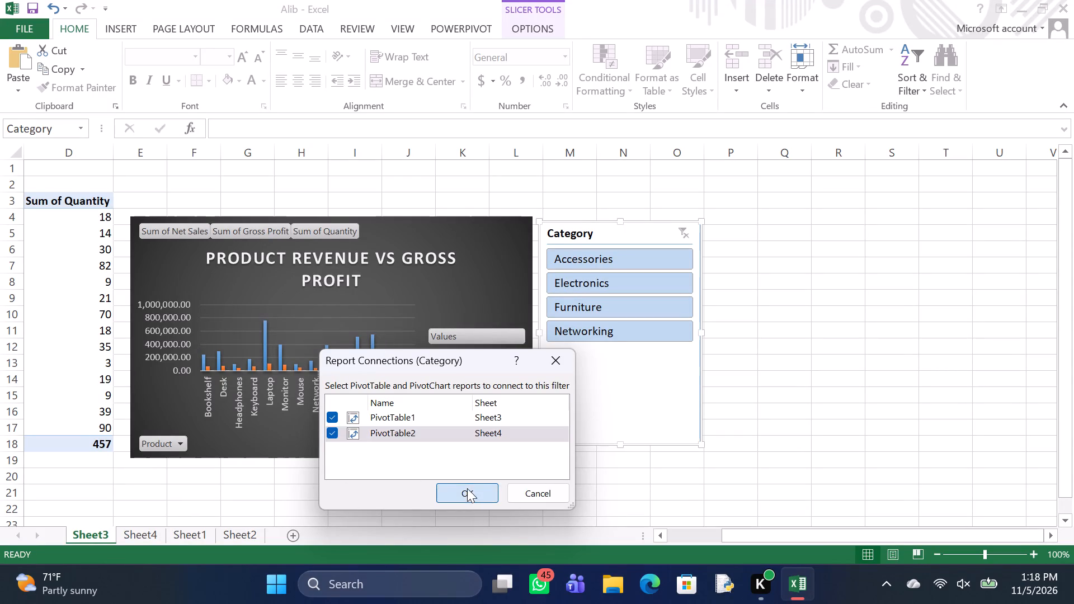
# Test the Category slicer's link by filtering to Furniture, checking Sheet4, and clearing the filter again.
pyautogui.click(566, 299)
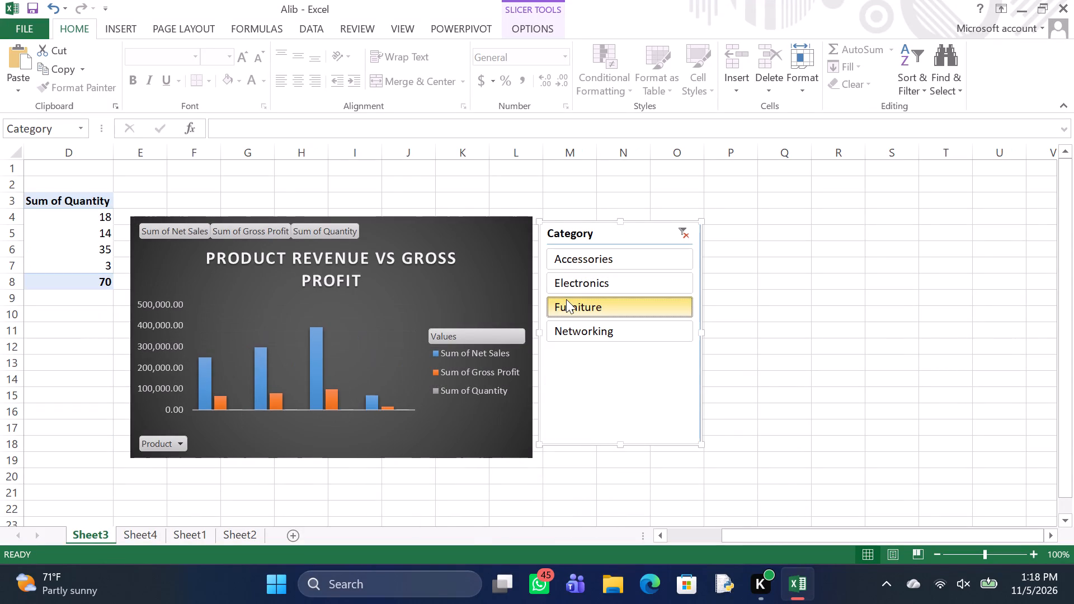
pyautogui.click(138, 541)
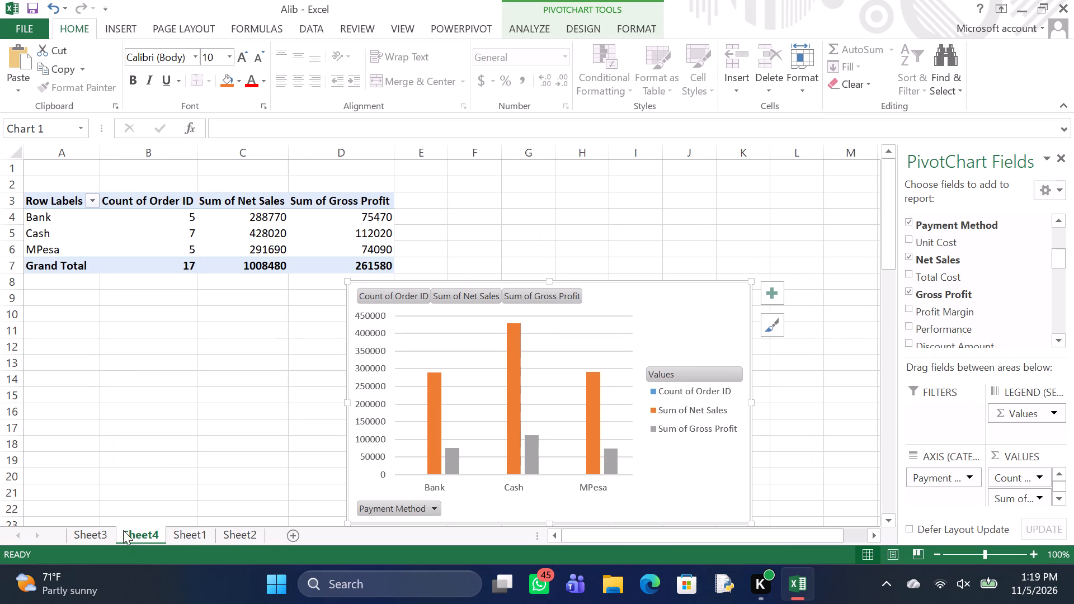
pyautogui.click(98, 539)
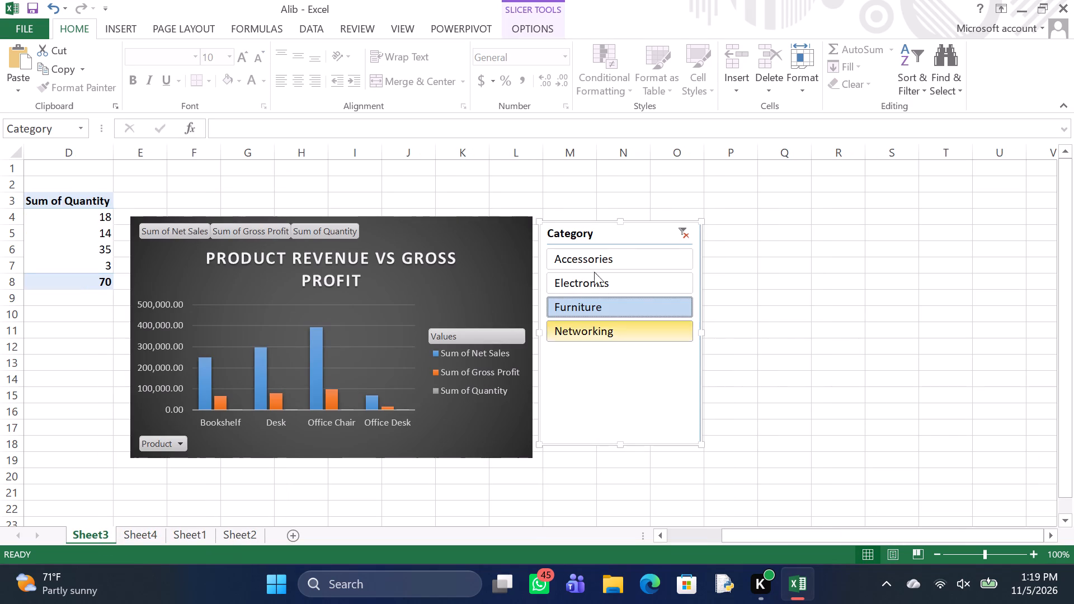
pyautogui.click(682, 233)
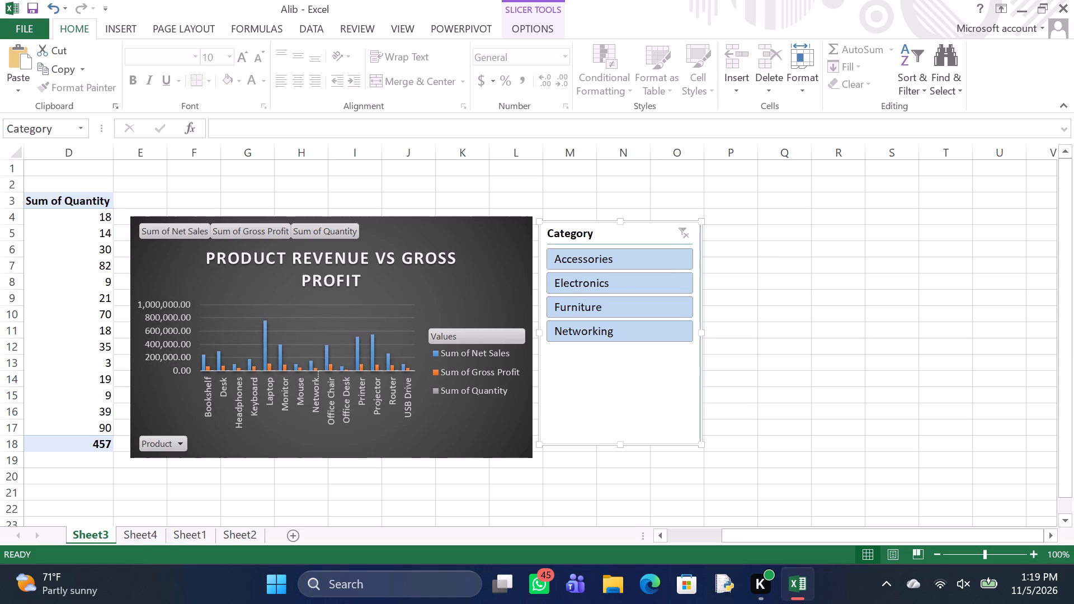
pyautogui.click(148, 539)
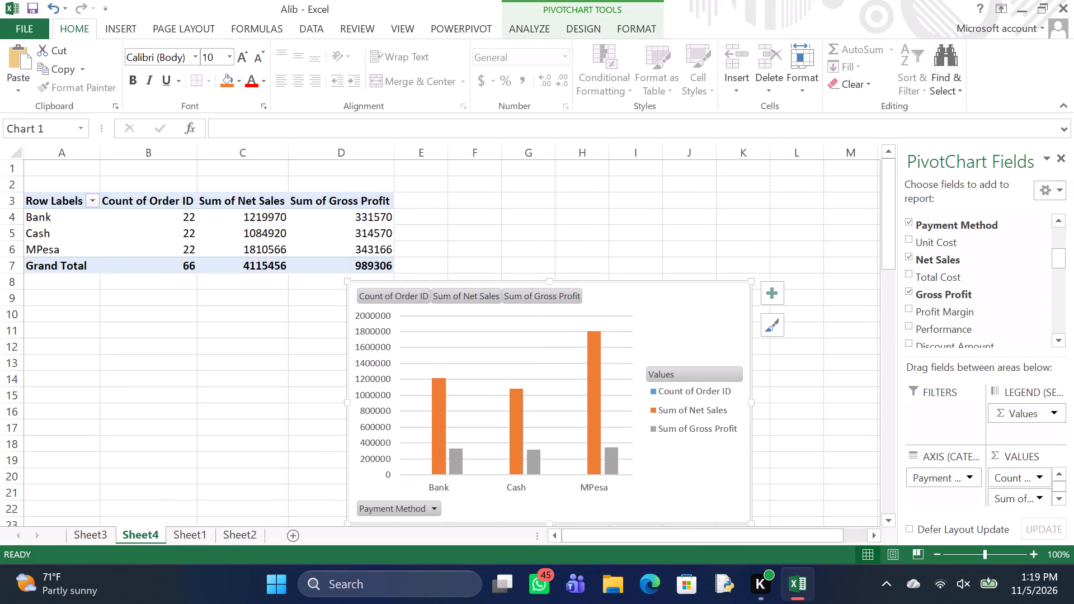
pyautogui.click(100, 539)
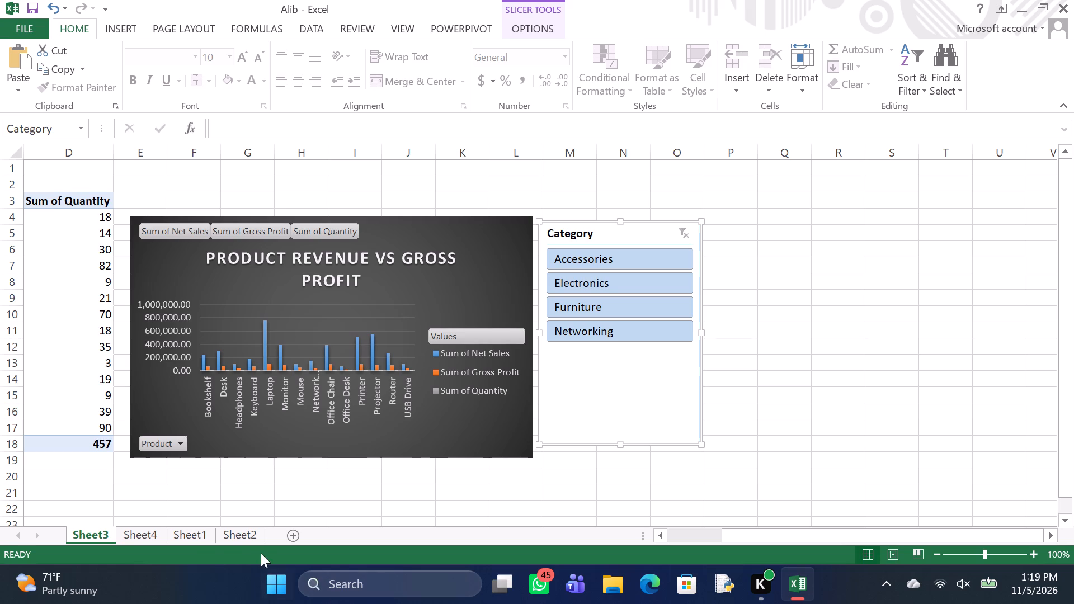
# Insert a Payment Method slicer for the Sheet4 PivotTable and place it along the left side of the PivotChart.
pyautogui.click(147, 532)
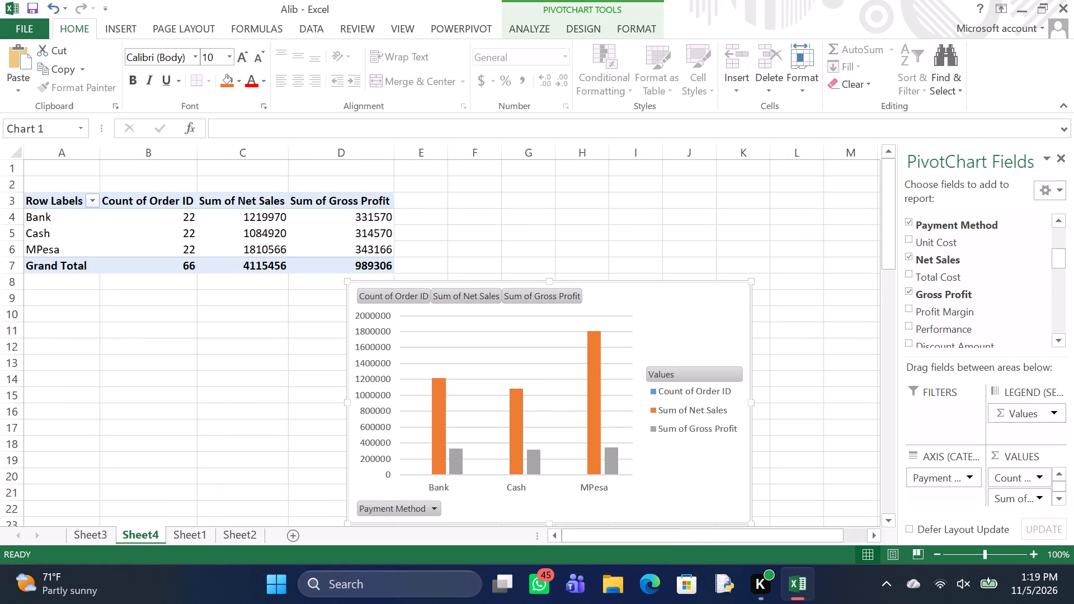
pyautogui.click(280, 229)
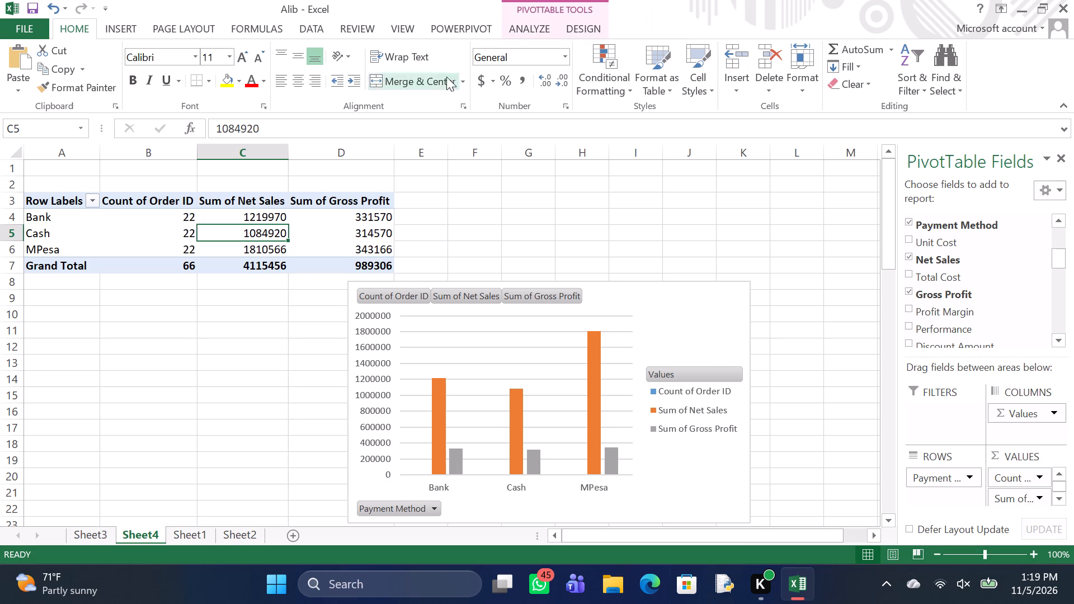
pyautogui.click(525, 26)
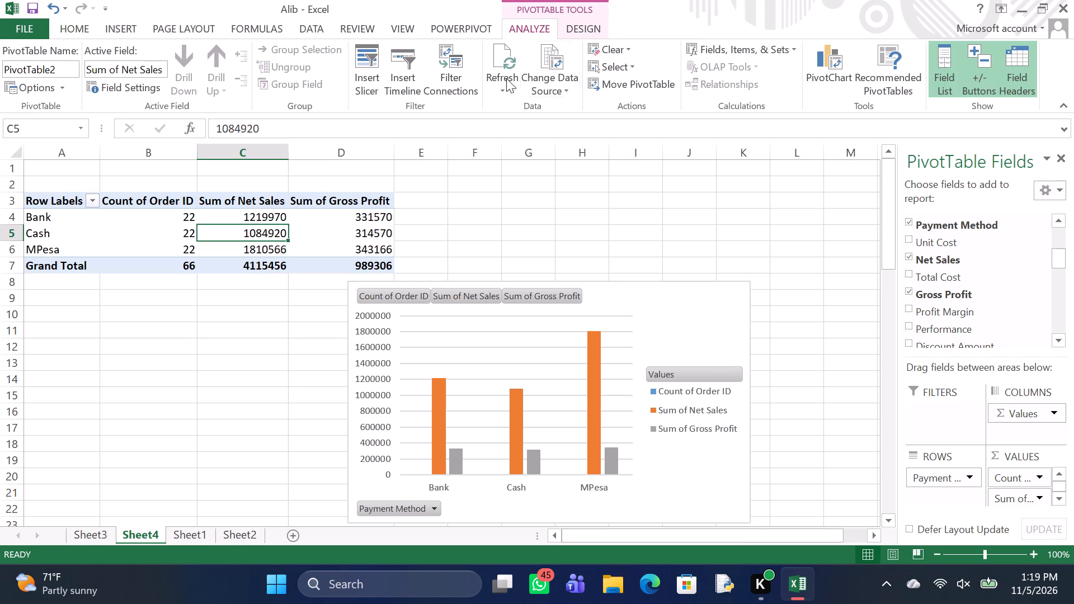
pyautogui.click(376, 88)
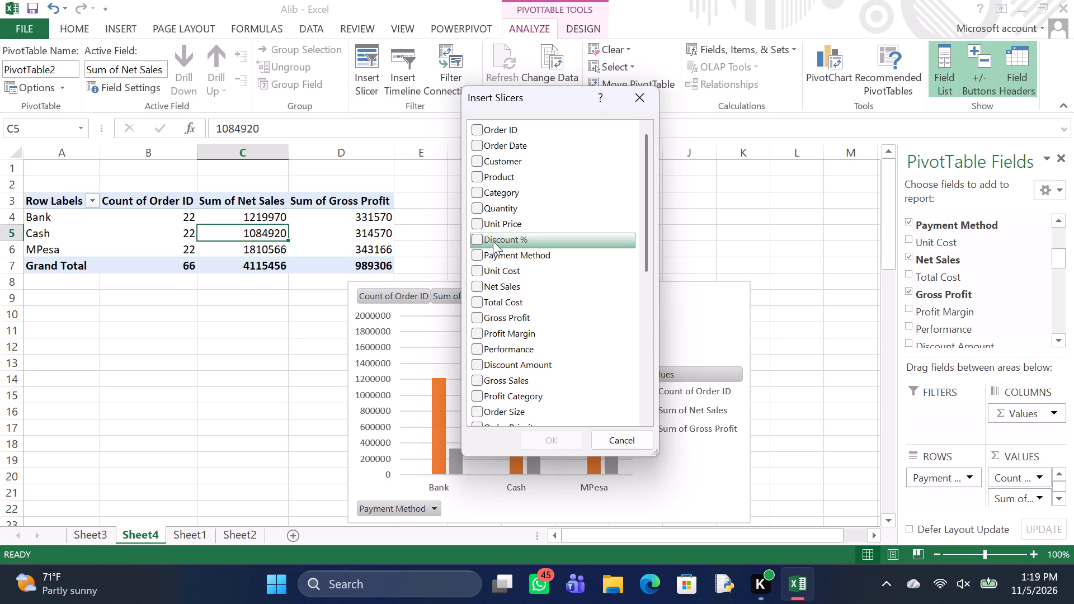
pyautogui.click(470, 255)
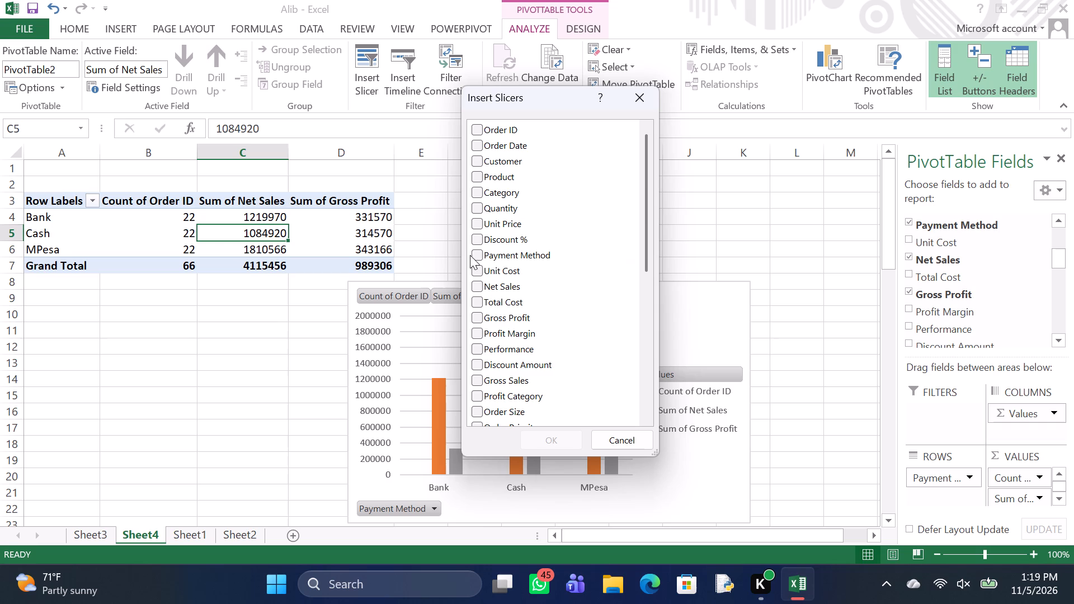
pyautogui.click(481, 254)
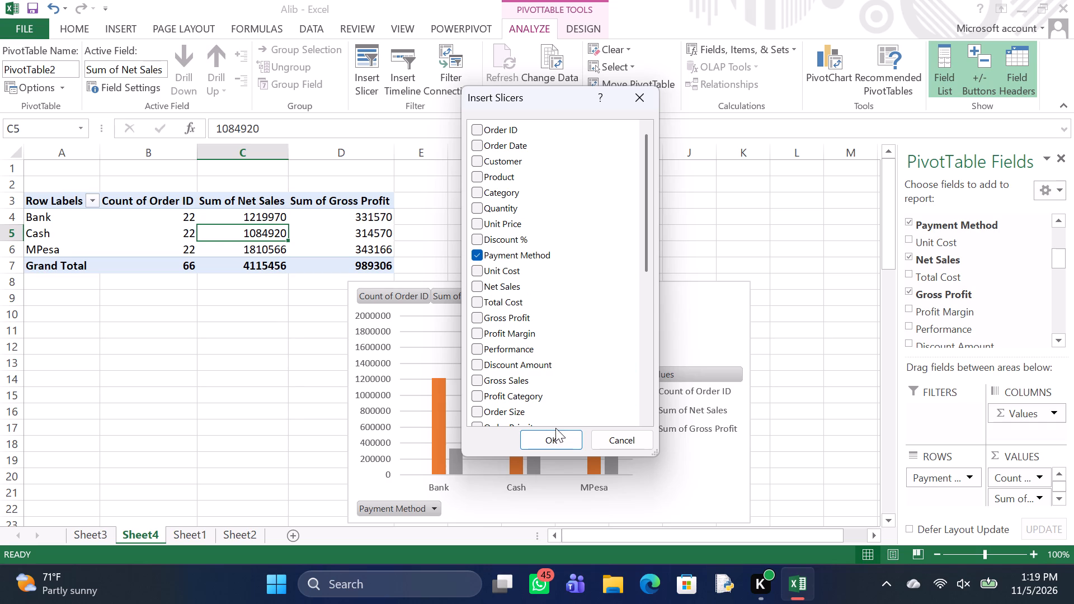
pyautogui.click(555, 438)
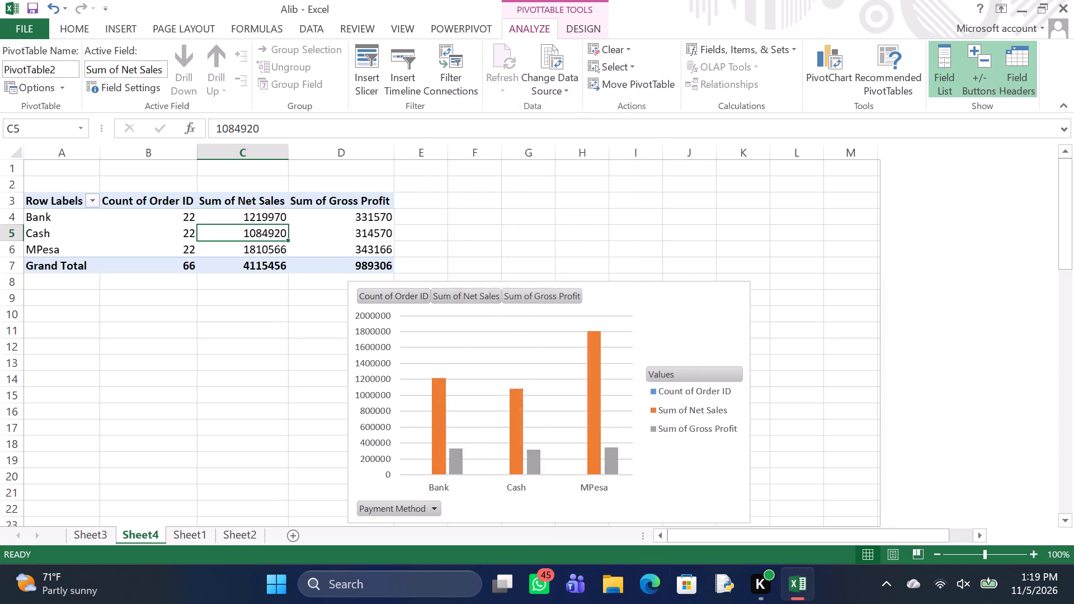
pyautogui.moveTo(469, 417); pyautogui.dragTo(365, 443)
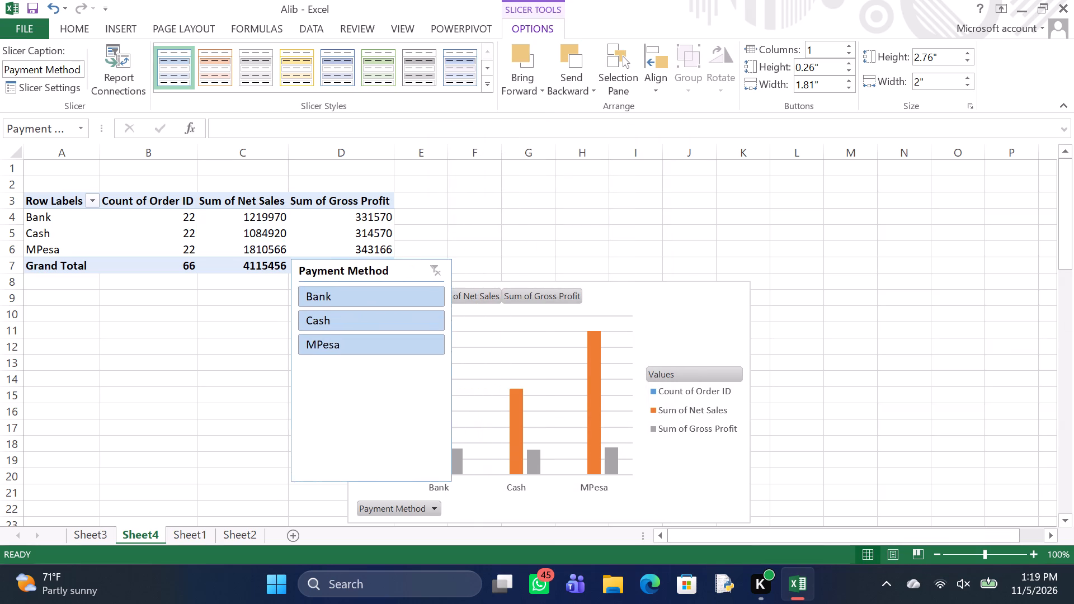
pyautogui.moveTo(365, 443); pyautogui.dragTo(269, 473)
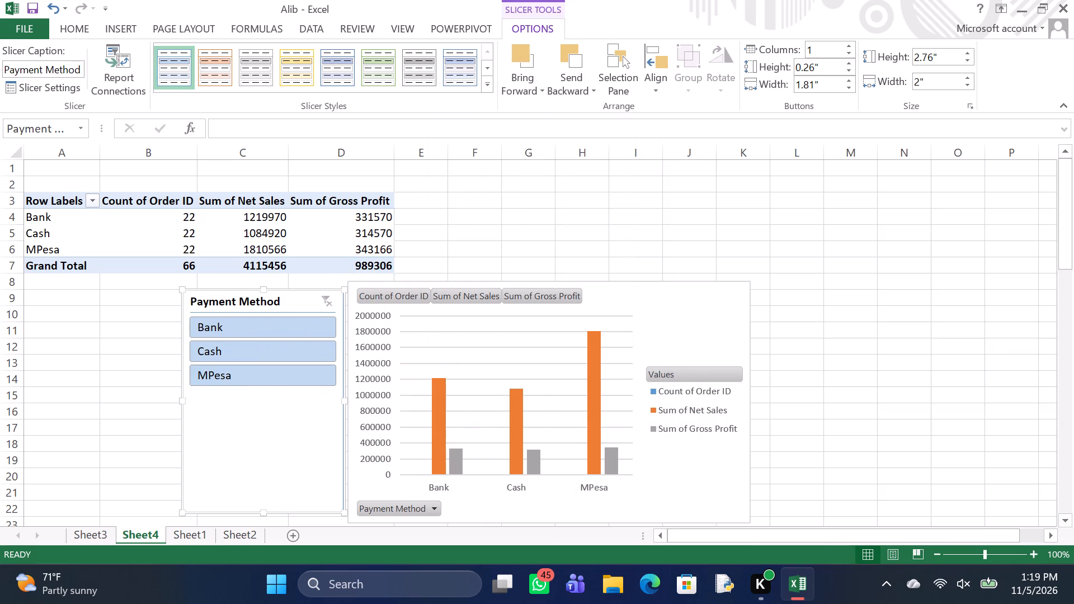
# Test the Payment Method slicer by filtering to Bank, MPesa and Cash in turn, ending with a cleared filter.
pyautogui.click(308, 335)
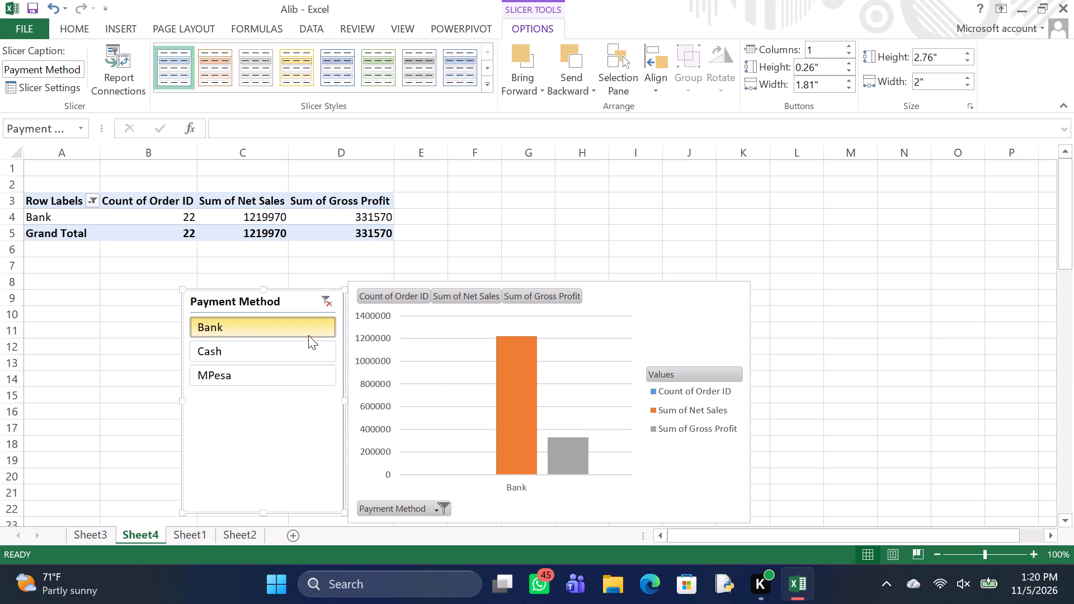
pyautogui.click(281, 369)
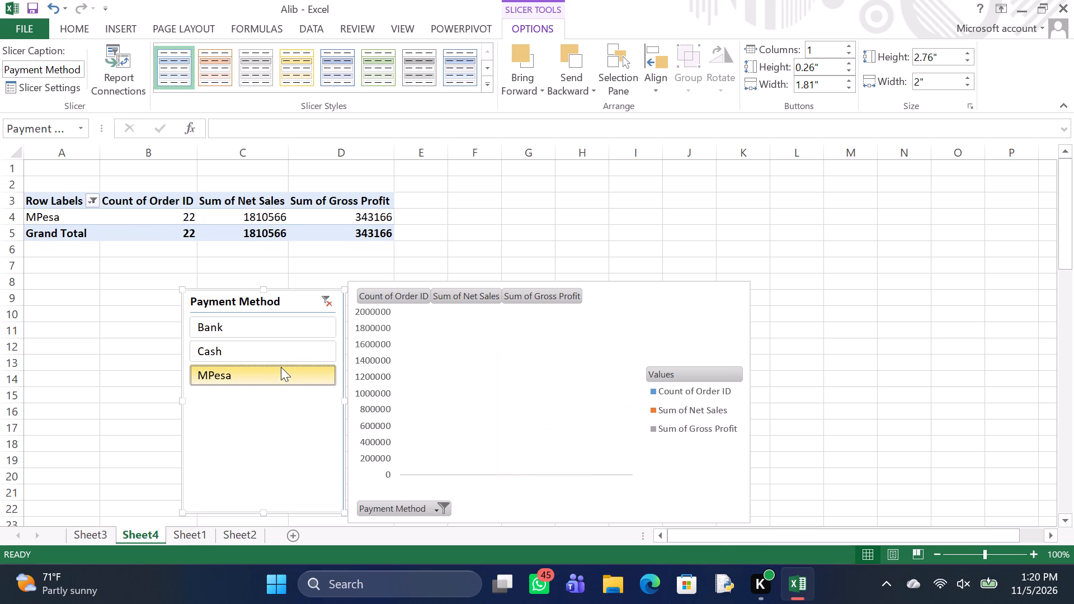
pyautogui.click(274, 346)
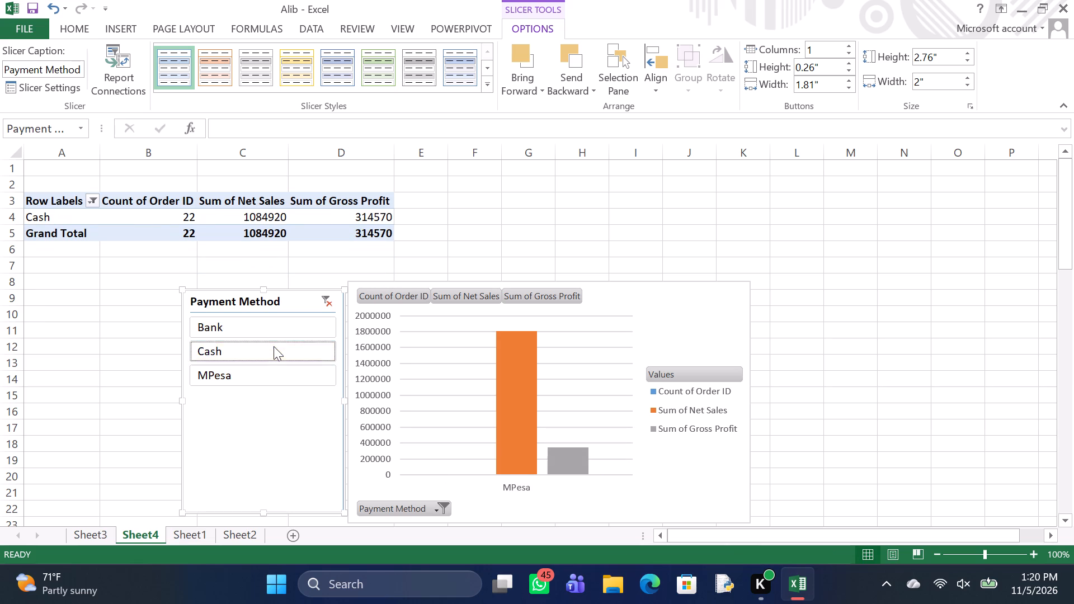
pyautogui.click(274, 323)
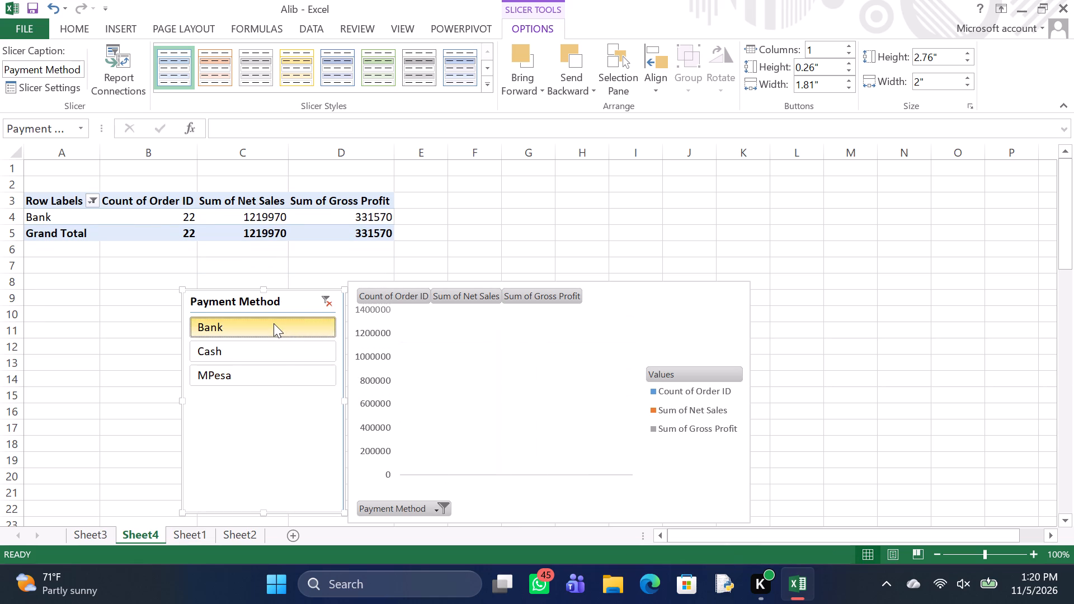
pyautogui.click(321, 293)
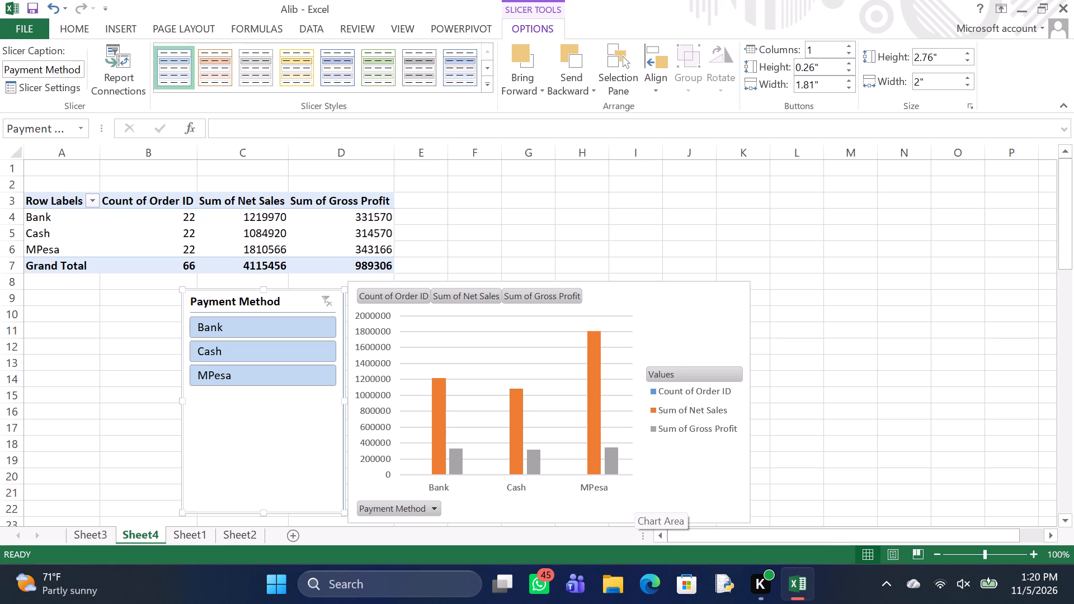
# Connect the Payment Method slicer to PivotTable1 on Sheet3 through its report connections.
pyautogui.click(336, 441)
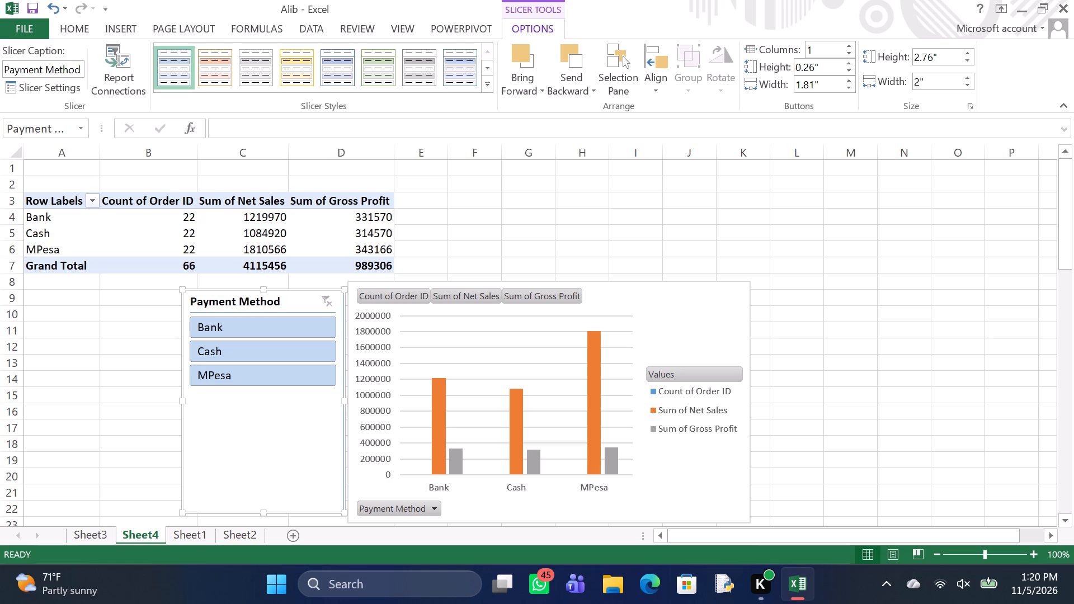
pyautogui.rightClick(336, 441)
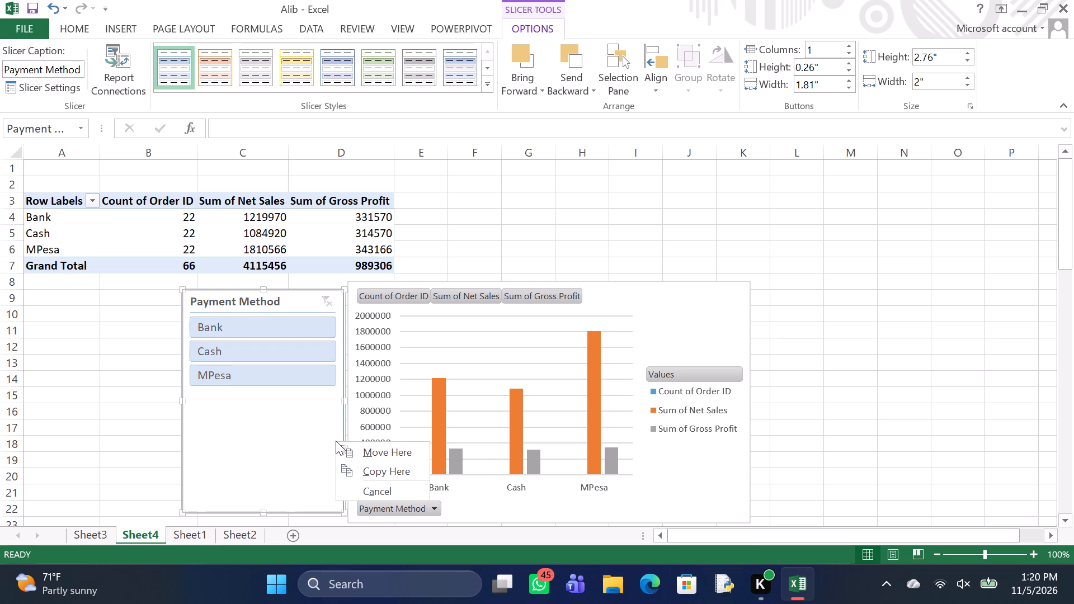
pyautogui.rightClick(313, 437)
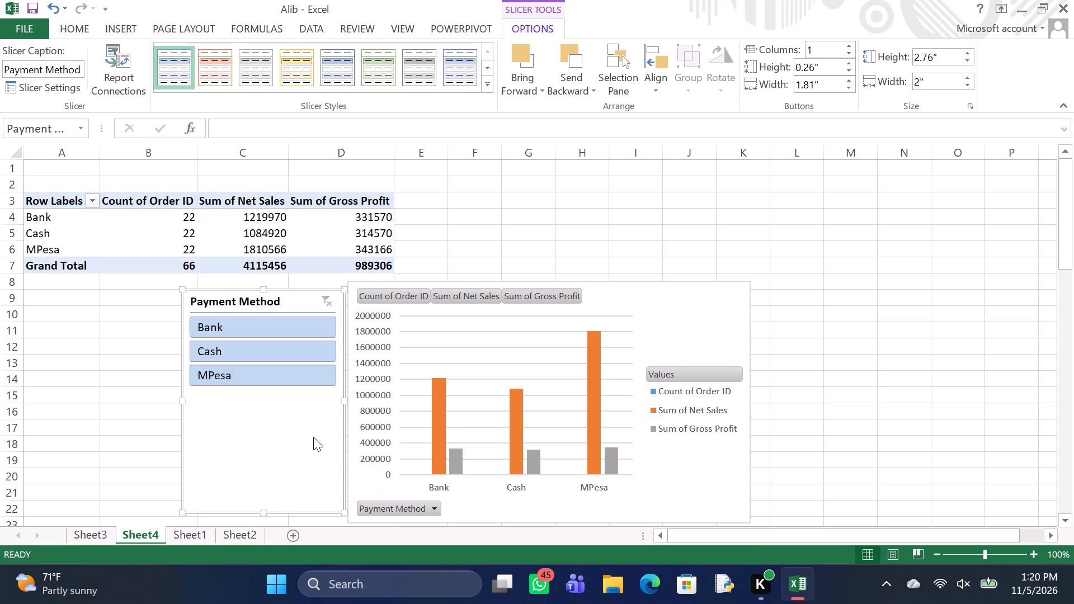
pyautogui.click(381, 277)
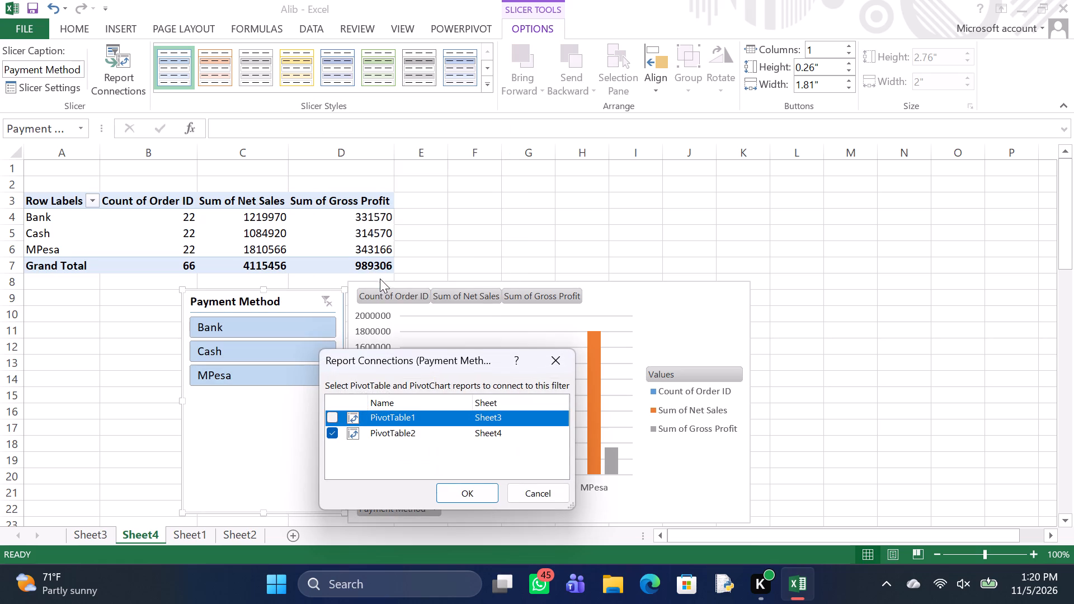
pyautogui.click(333, 414)
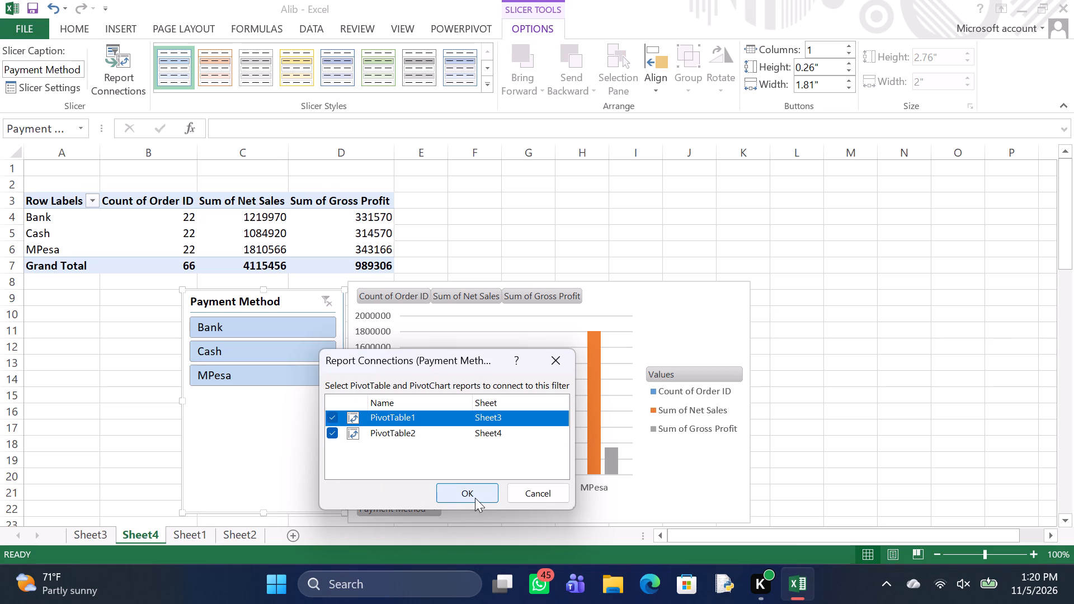
pyautogui.click(475, 498)
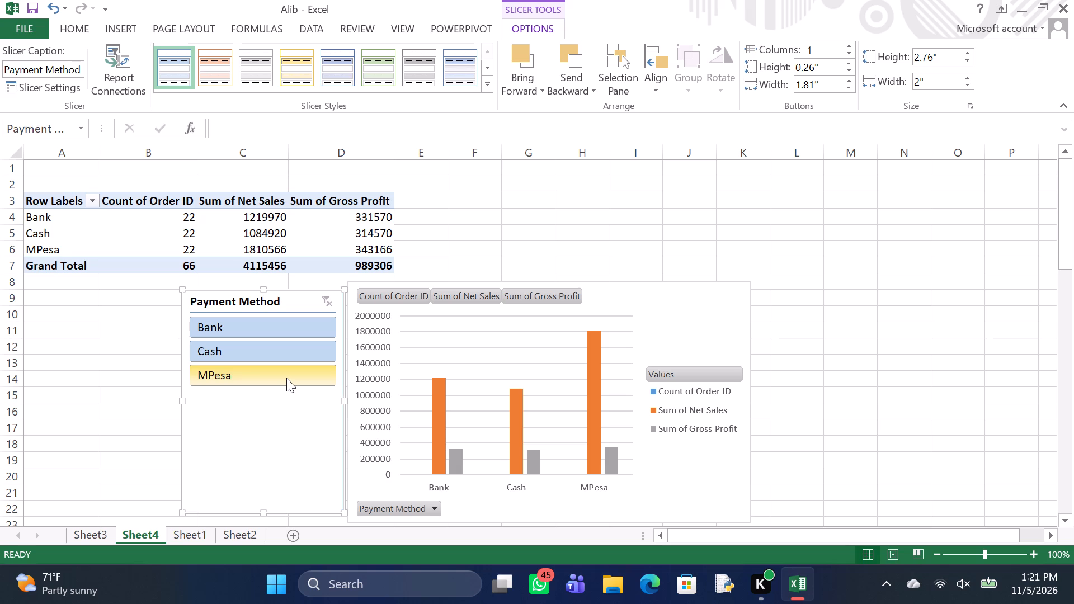
# Test both slicers together with MPesa and Electronics, comparing Sheet3 and Sheet4, and clear both filters.
pyautogui.click(286, 378)
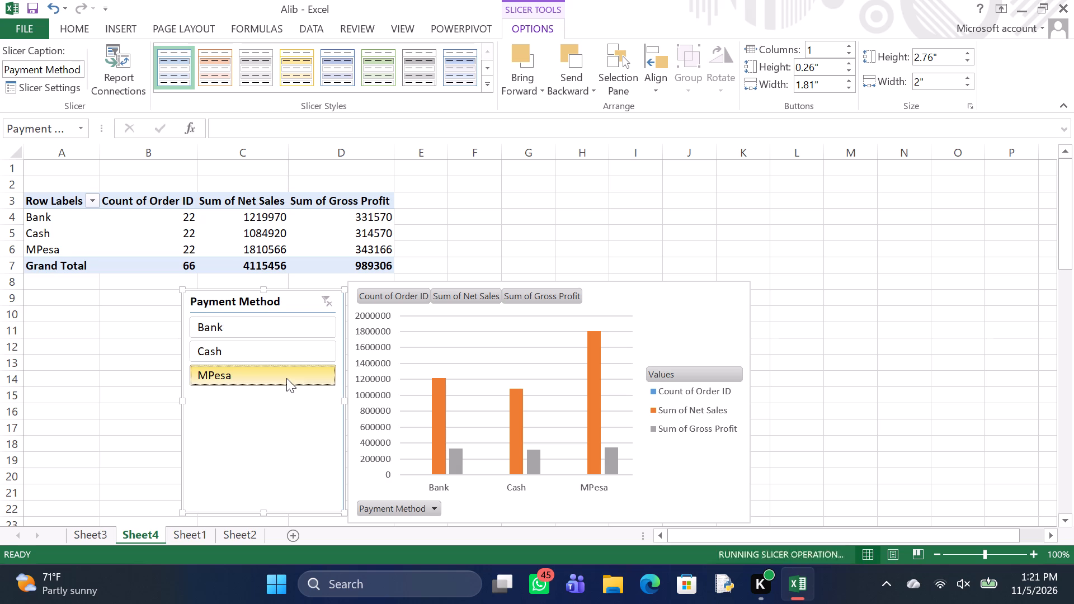
pyautogui.click(101, 531)
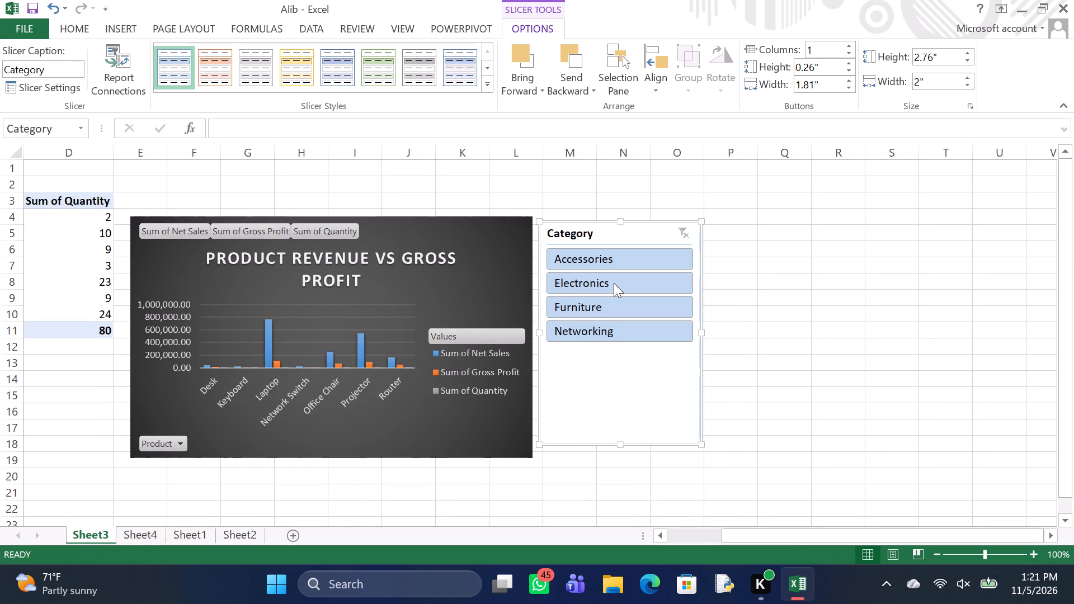
pyautogui.click(614, 283)
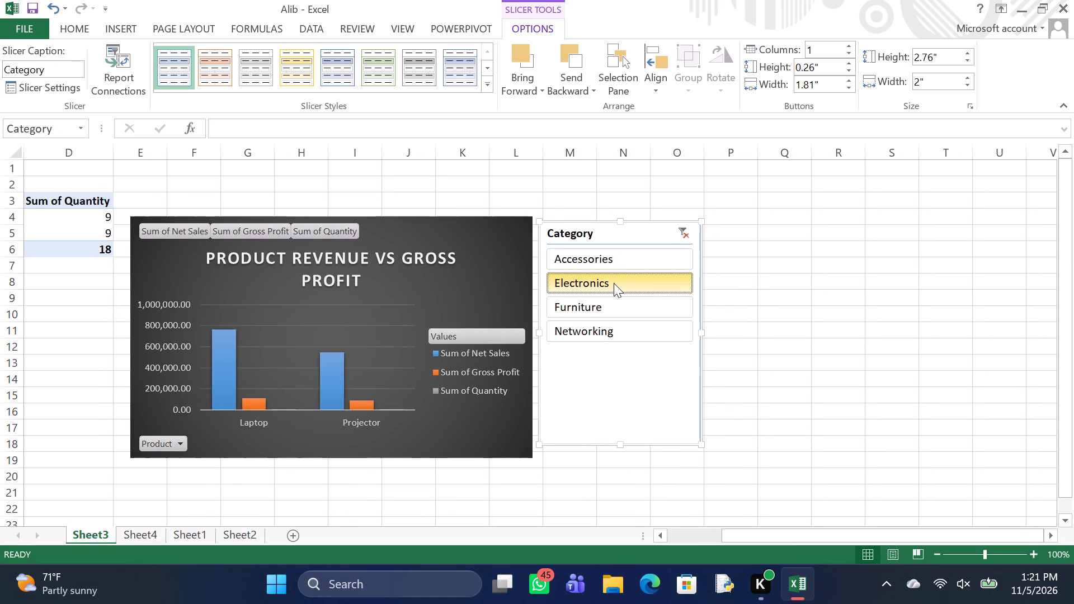
pyautogui.hscroll(1, 335, 386)
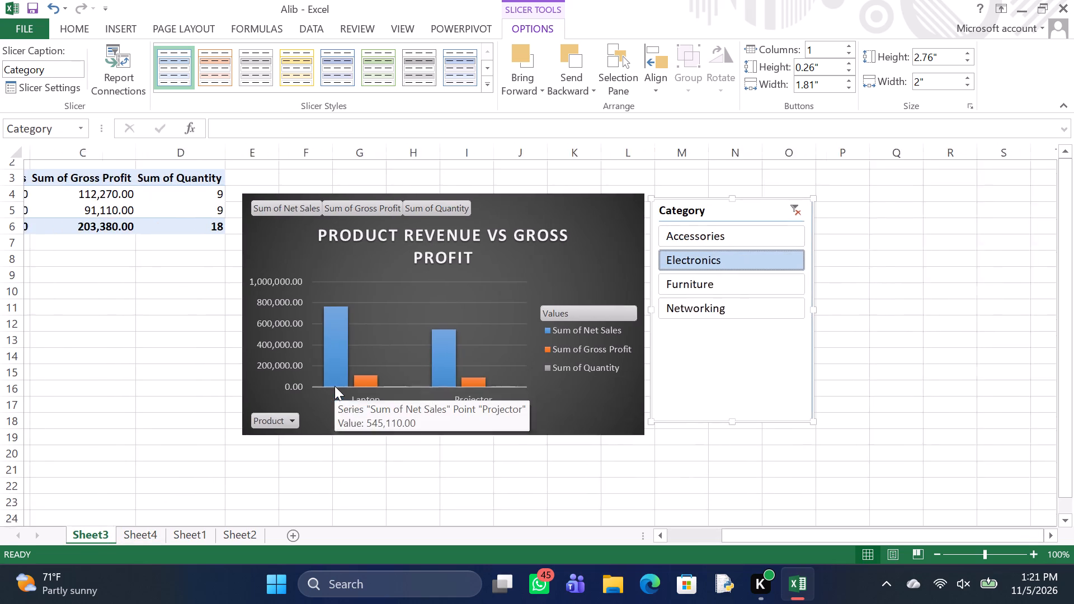
pyautogui.hscroll(2, 335, 386)
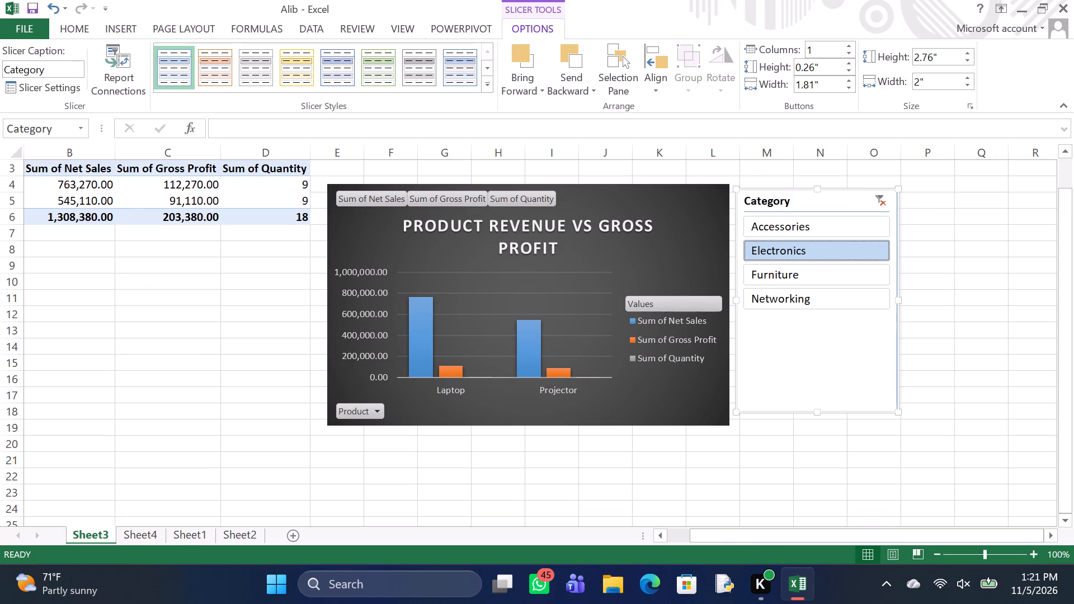
pyautogui.click(102, 528)
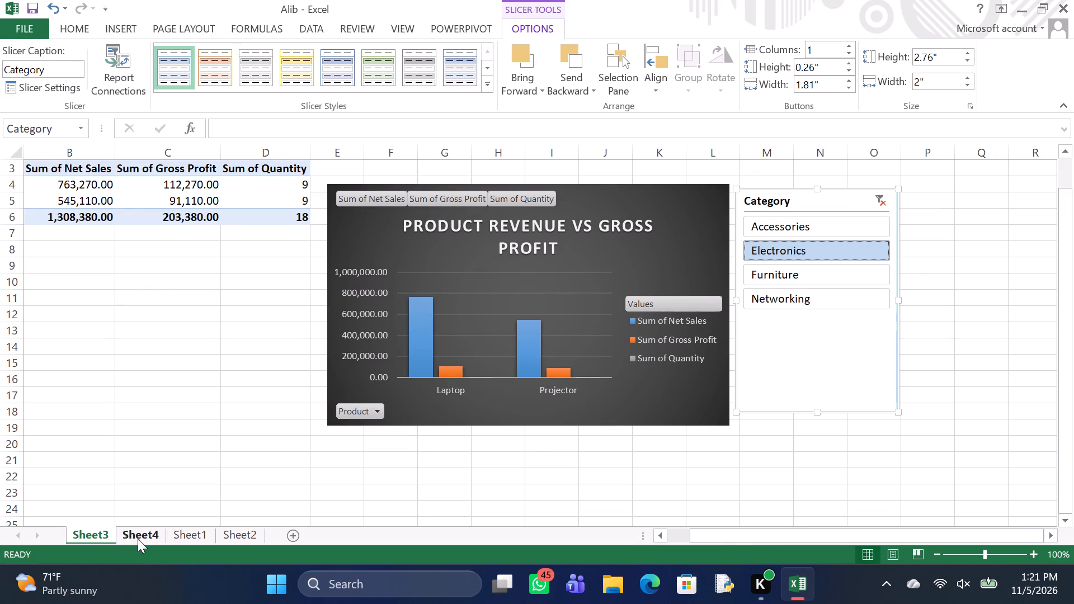
pyautogui.click(138, 539)
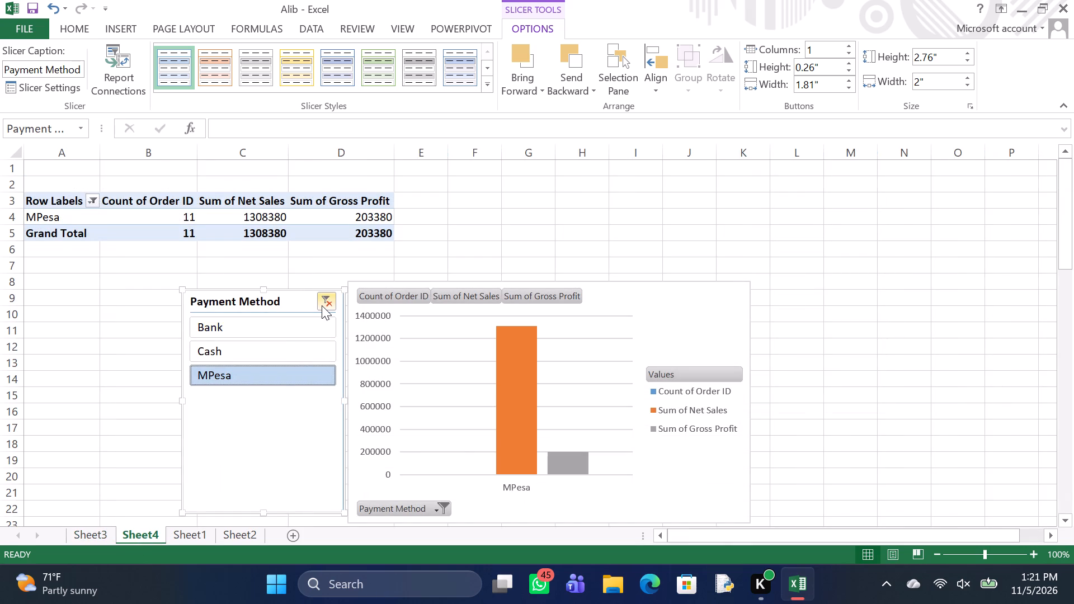
pyautogui.click(322, 306)
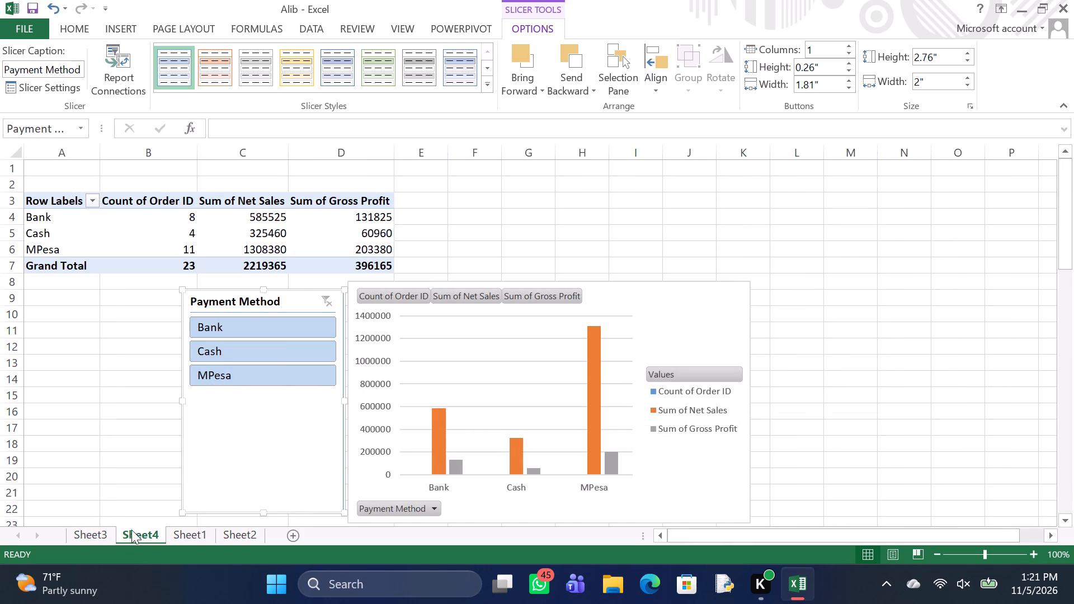
pyautogui.click(100, 534)
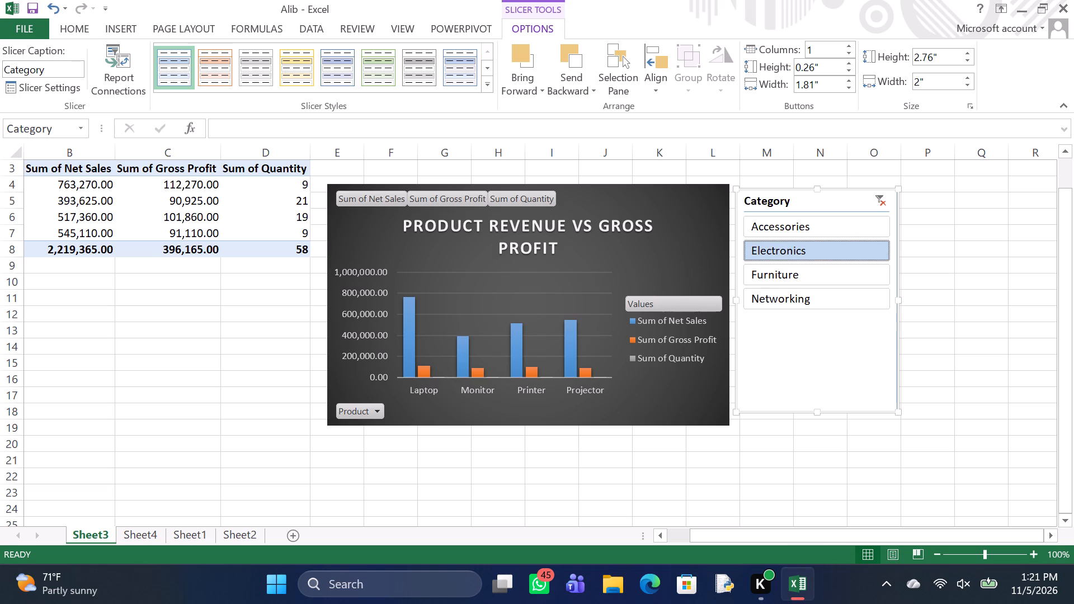
pyautogui.click(878, 201)
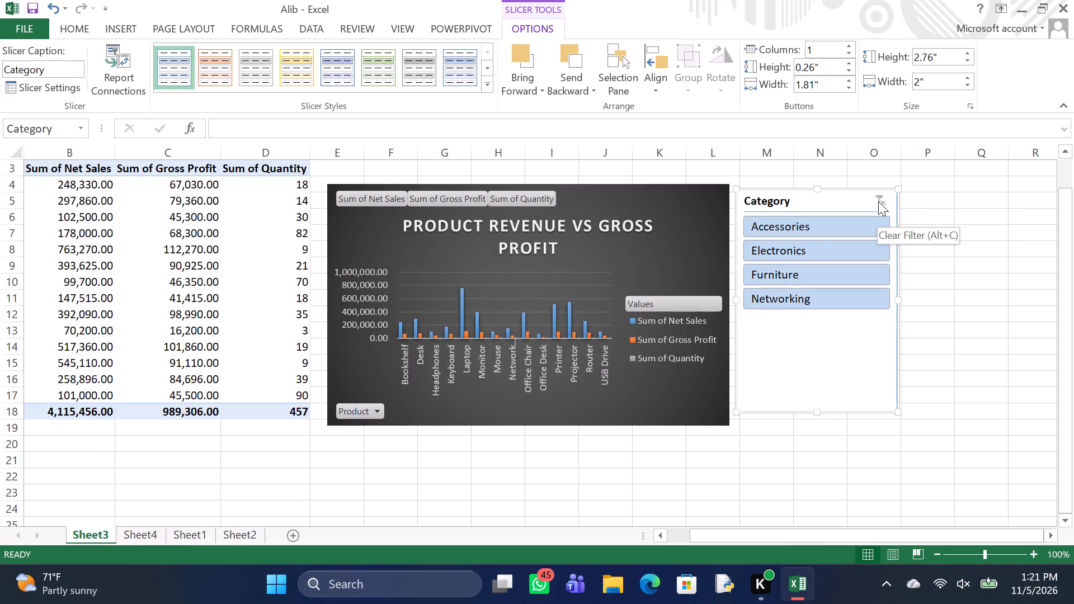